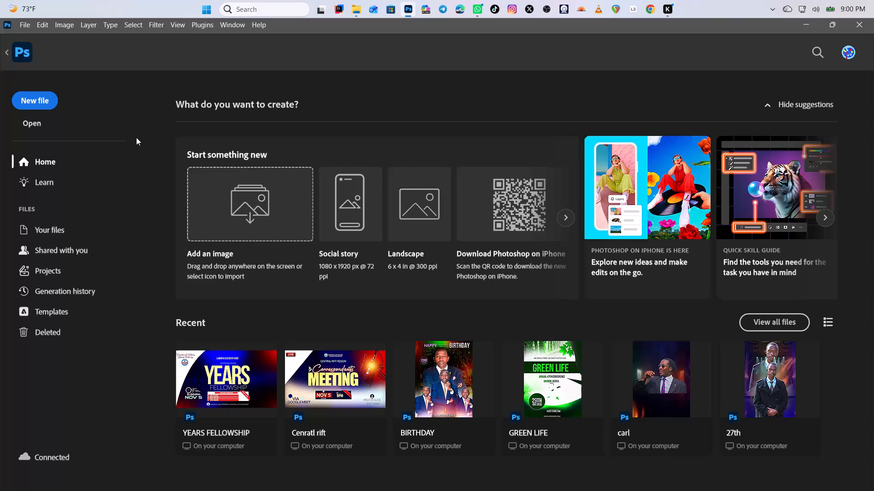
Create a new blank document from the recent Custom 16 x 9 in preset at 300 ppi.
click(43, 103)
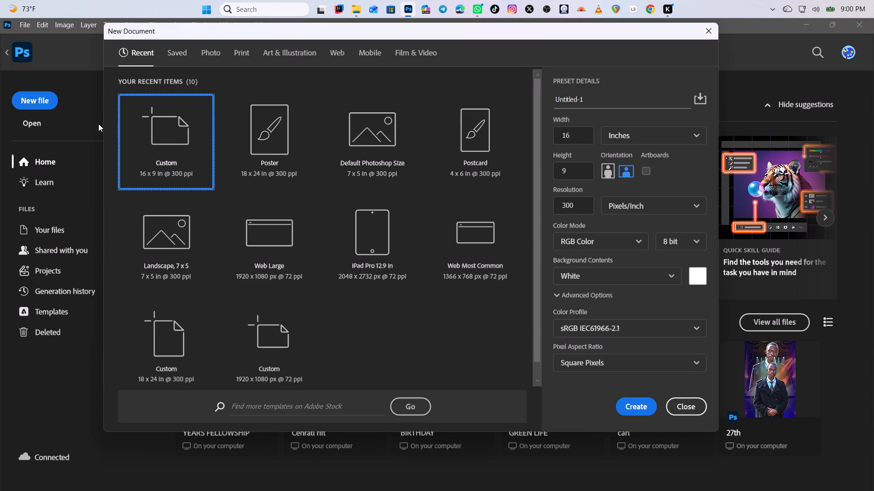
click(149, 144)
click(645, 398)
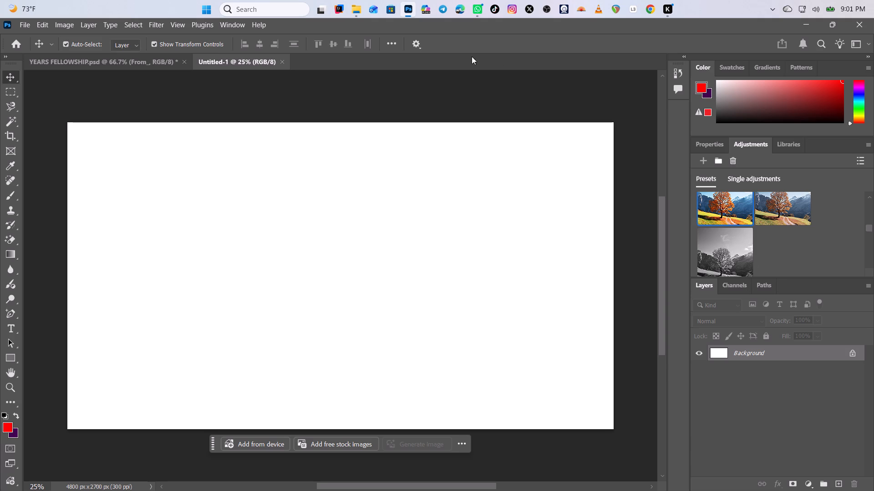
Copy the locked Wonderful Gradients Ice - 16x9 layer from YEARS FELLOWSHIP.psd into the Untitled-1 document.
click(137, 56)
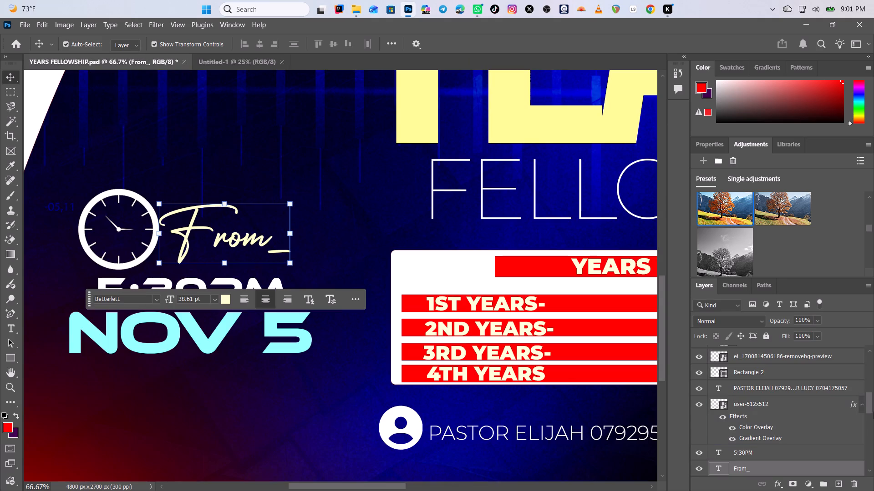
drag(869, 405, 868, 488)
drag(785, 438, 749, 424)
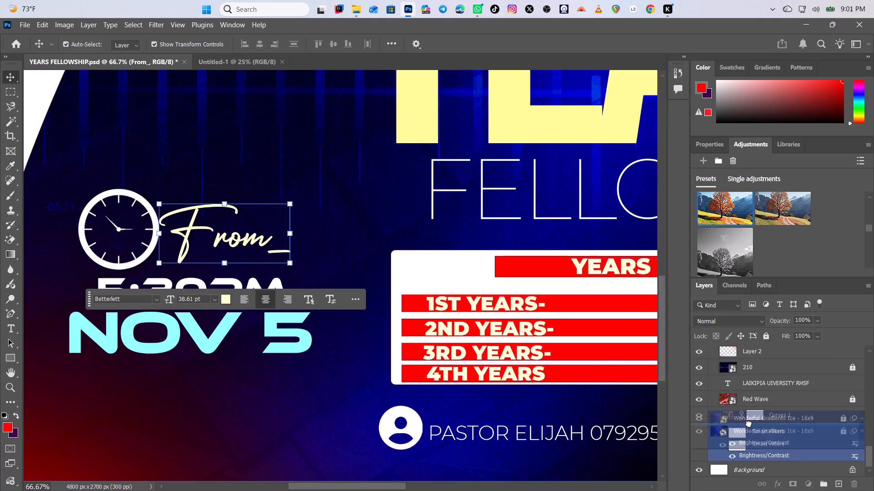
drag(749, 424, 247, 52)
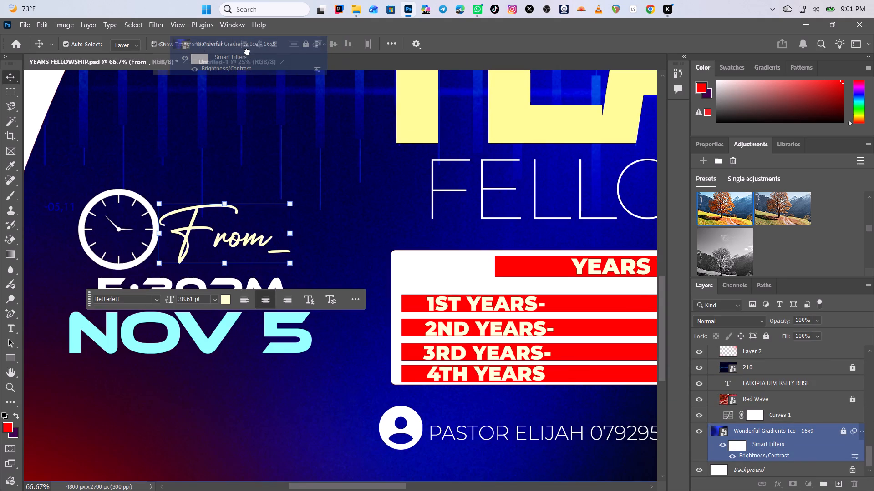
drag(247, 52, 317, 57)
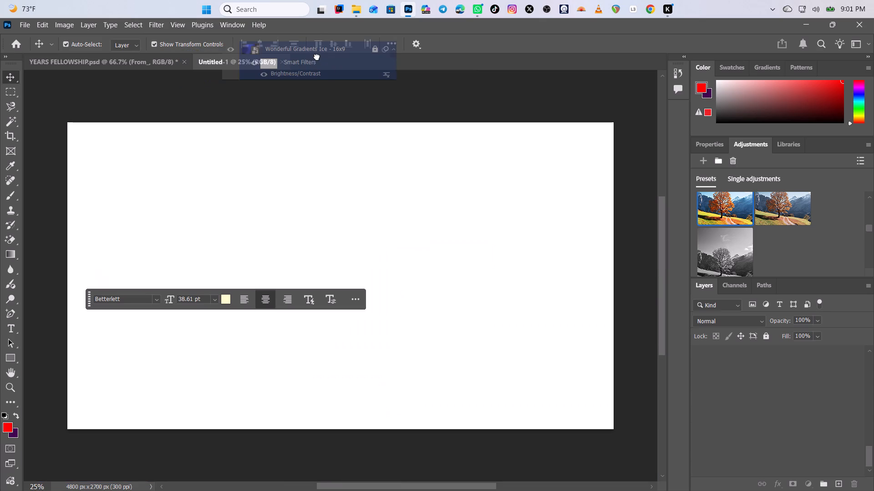
drag(317, 57, 324, 216)
Unlock the Wonderful Gradients Ice layer and move it so it is centred and covers the whole canvas.
drag(323, 229, 371, 278)
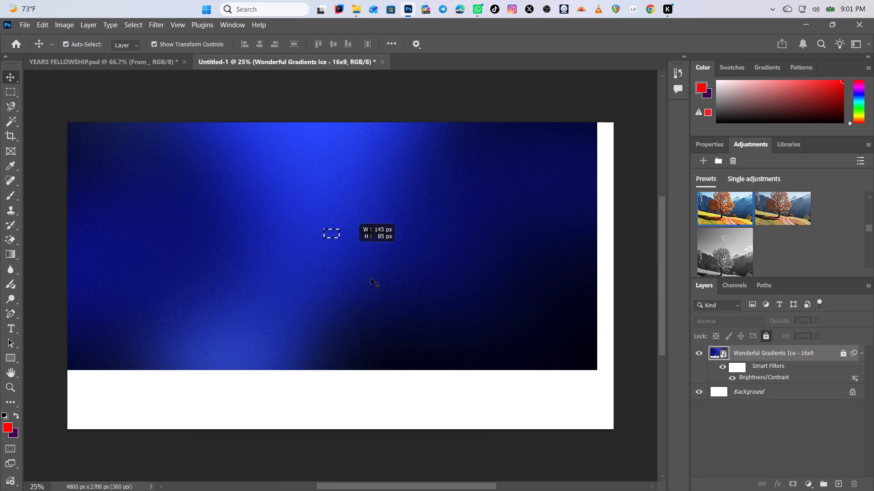
drag(371, 278, 389, 308)
click(782, 349)
click(842, 351)
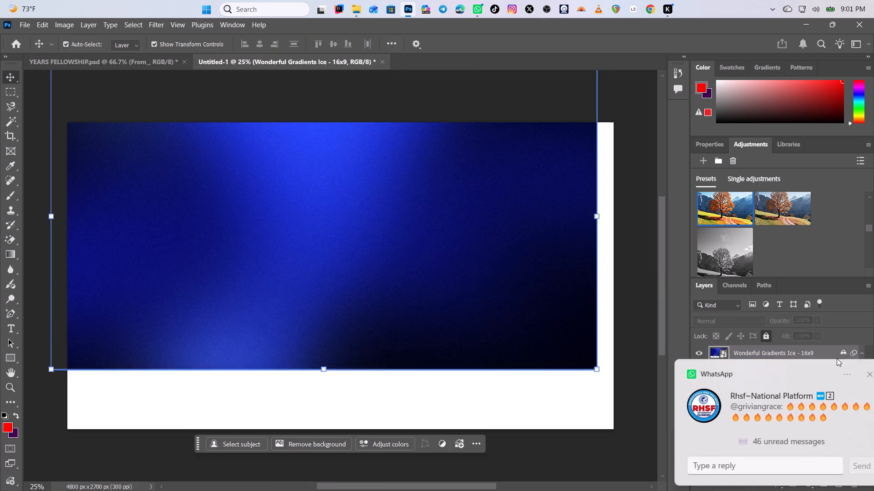
drag(291, 225, 310, 285)
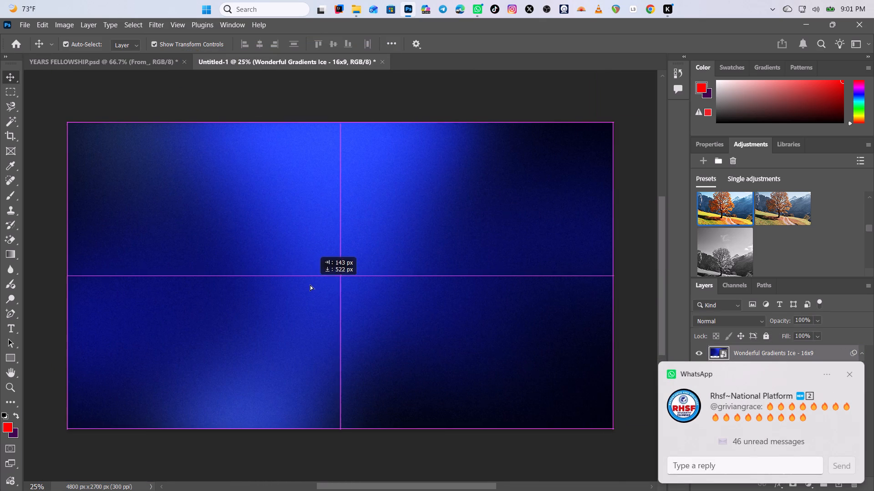
drag(310, 285, 309, 283)
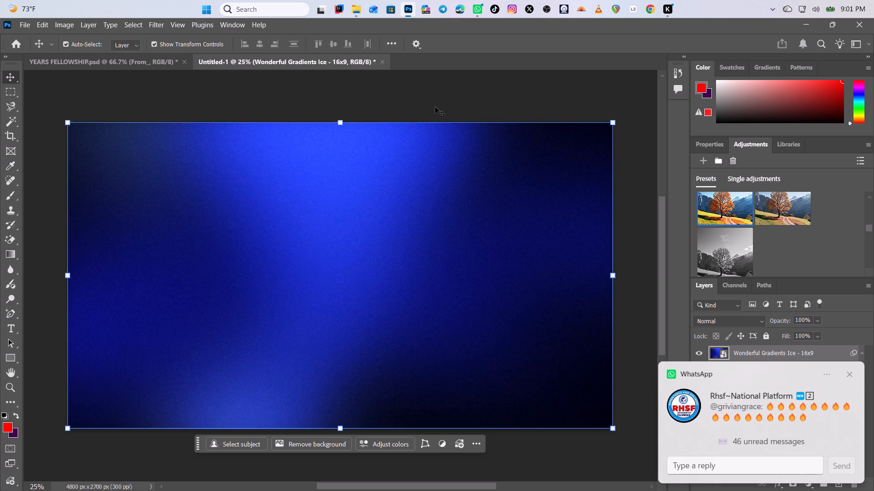
click(437, 87)
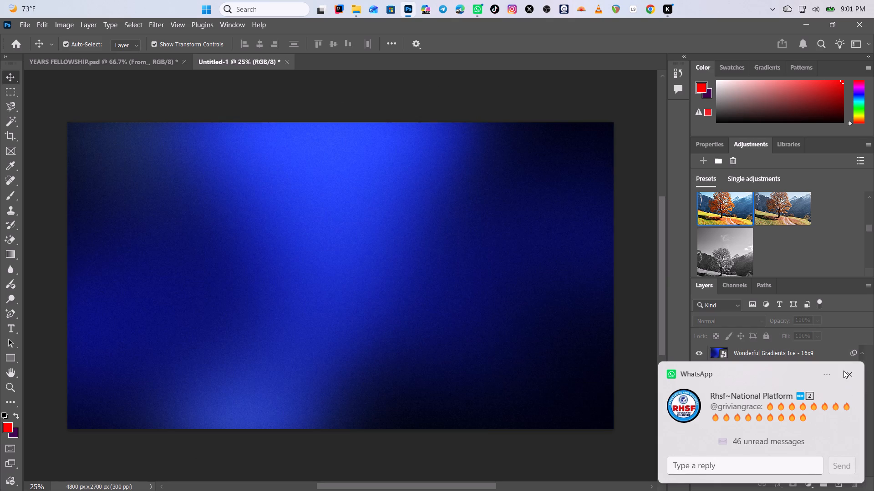
Dismiss the chat notification and add a new empty layer above the gradient background layer.
click(850, 374)
click(838, 482)
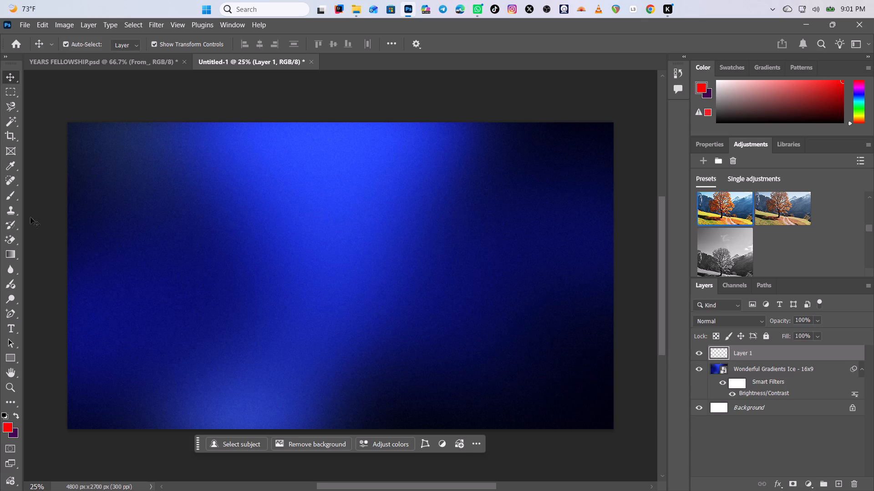
Activate the Brush tool and open the foreground colour for editing.
click(7, 197)
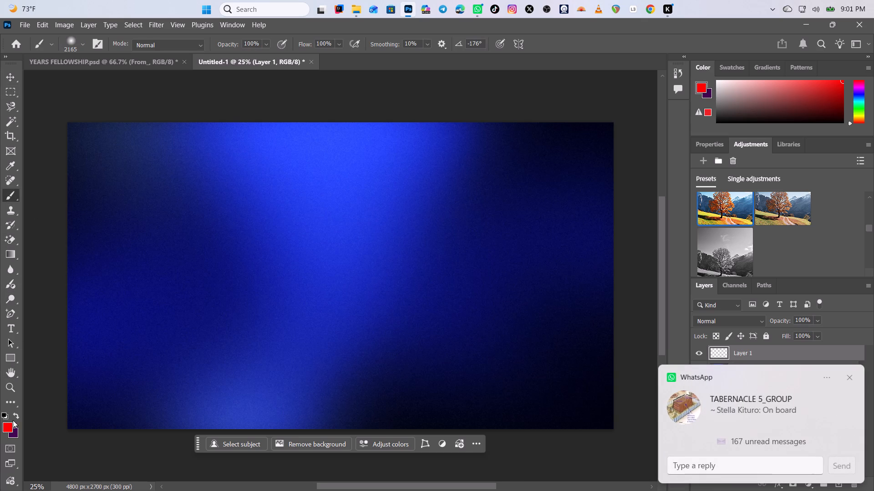
click(6, 427)
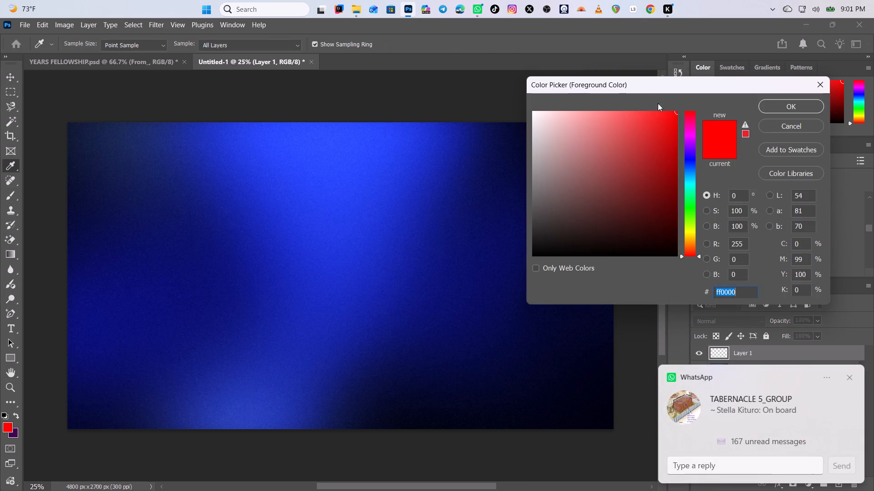
Paint a red (ff0000) glow along the canvas's right edge on Layer 1 with a 3583 px soft round brush.
click(780, 105)
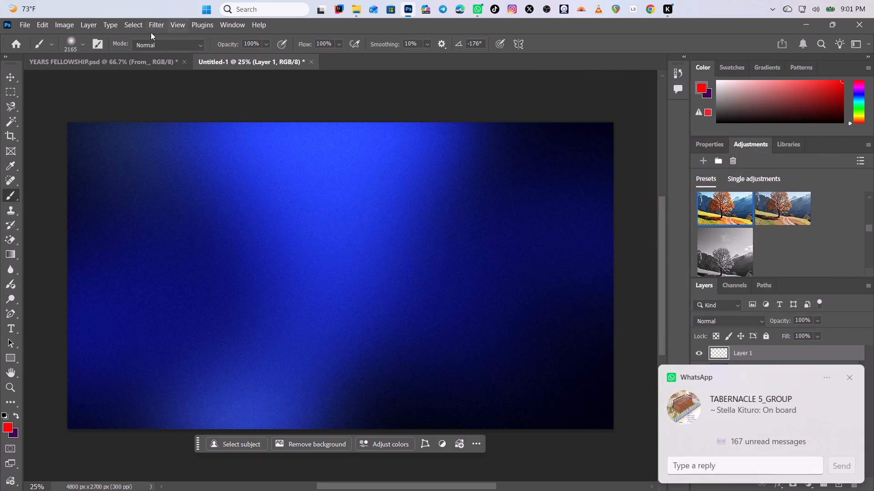
click(75, 44)
click(130, 81)
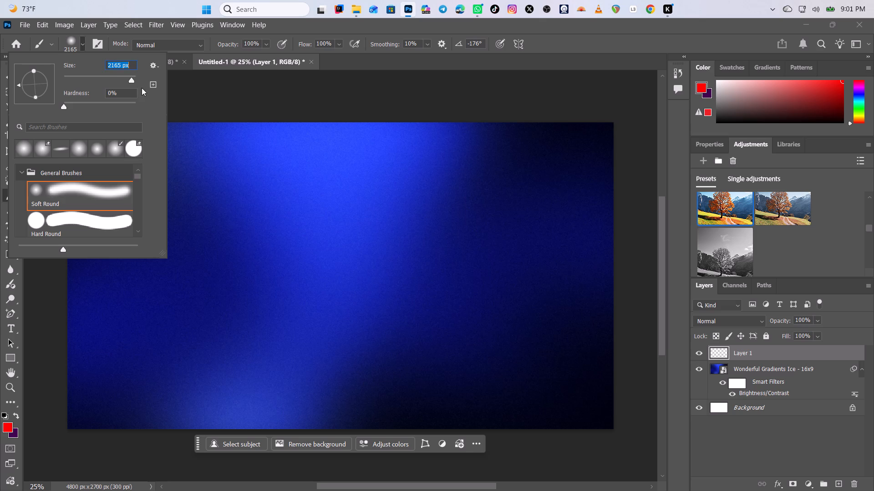
click(133, 83)
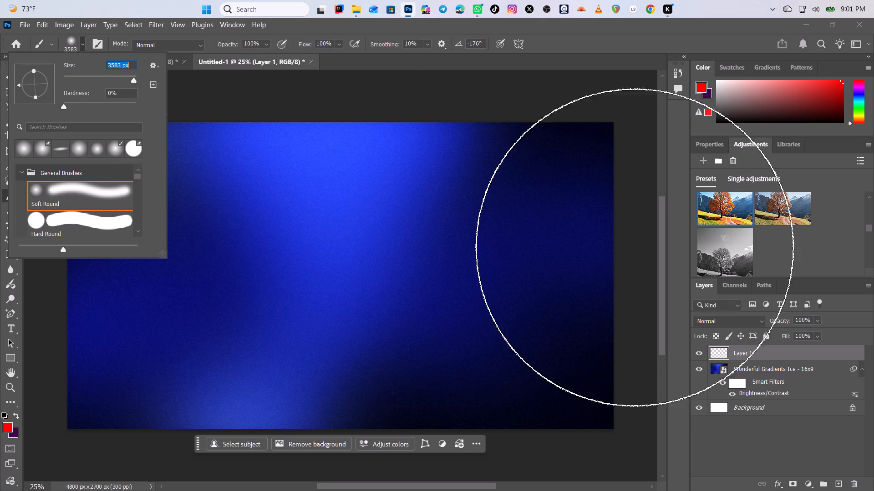
drag(610, 200, 627, 334)
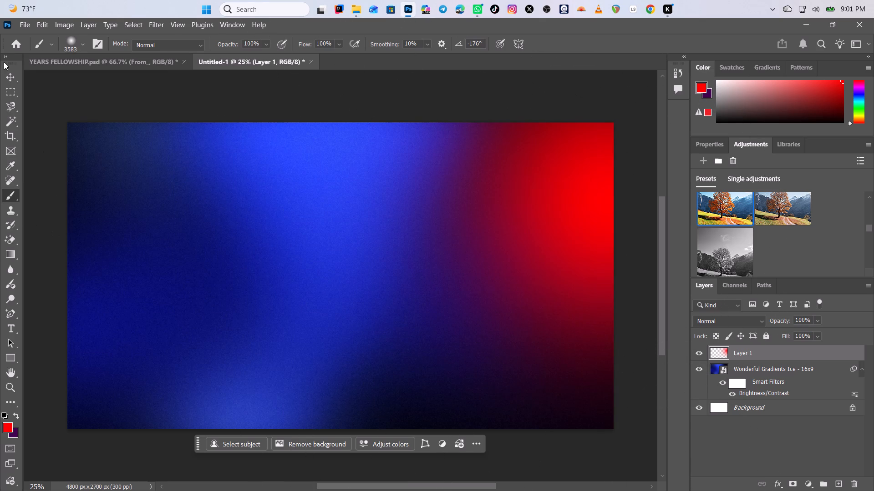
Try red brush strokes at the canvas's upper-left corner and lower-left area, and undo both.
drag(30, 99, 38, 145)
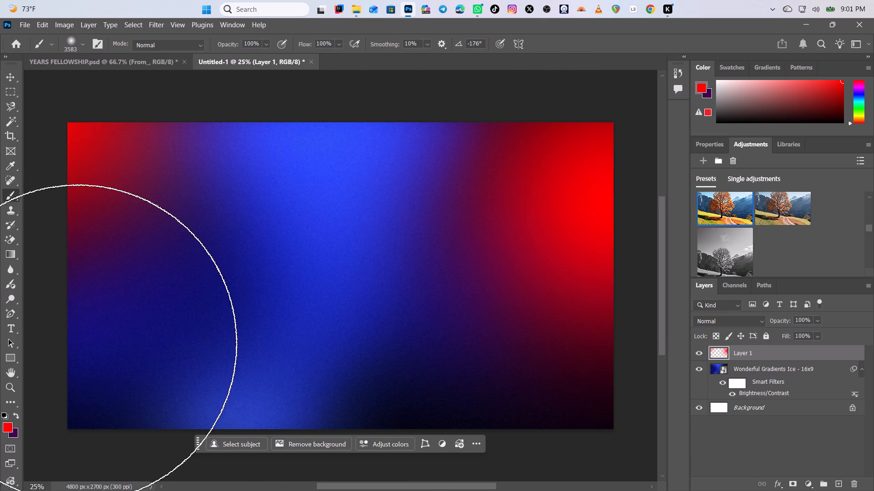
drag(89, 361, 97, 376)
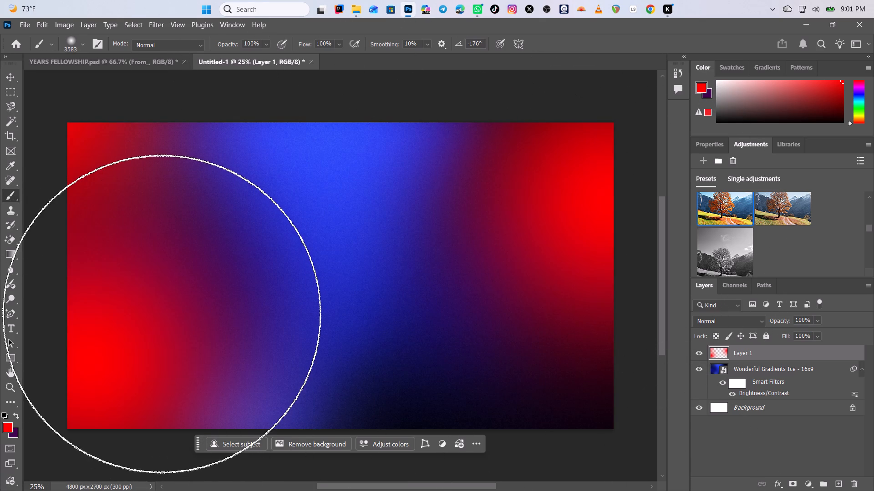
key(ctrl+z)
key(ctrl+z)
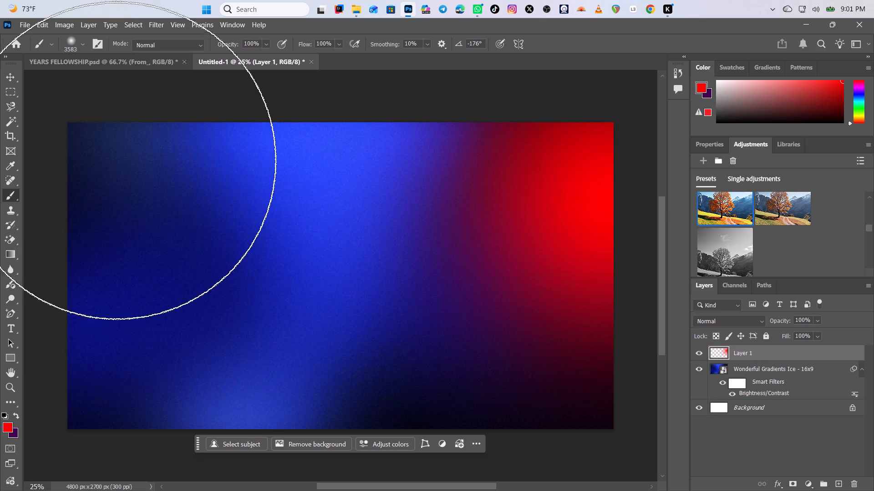
Paint a single soft red brush spot at the upper-left corner of the canvas.
click(70, 100)
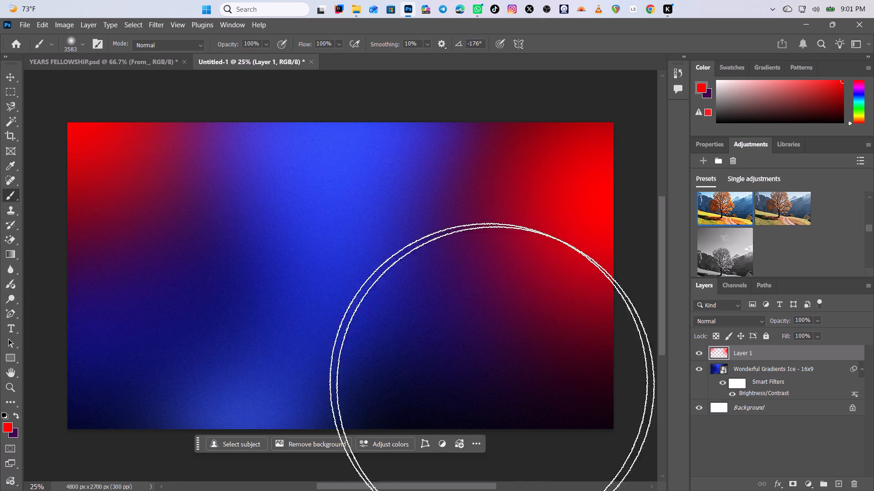
Set the blend mode of Layer 1 to Hard Mix.
click(744, 317)
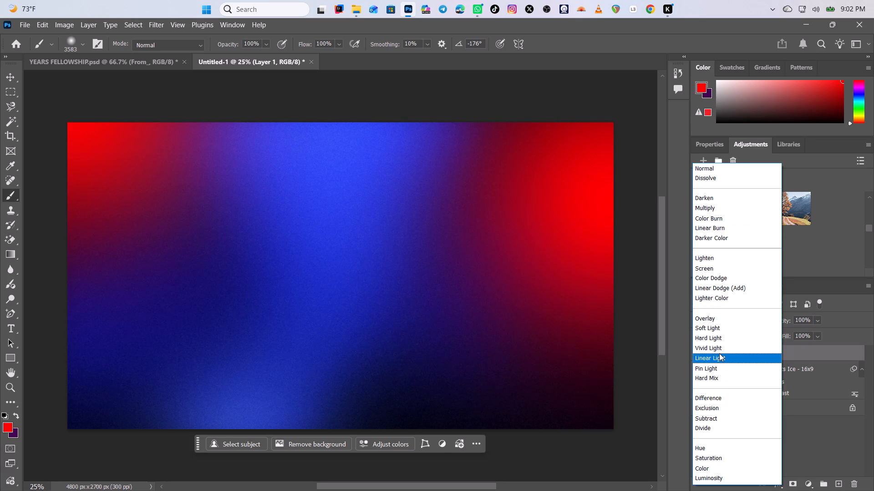
click(717, 379)
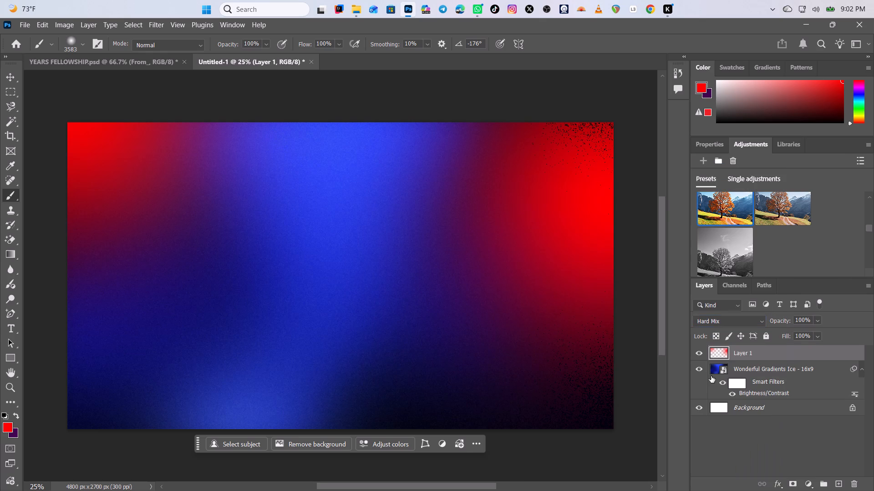
Add a text layer reading "GOD" in the upper part of the canvas.
click(4, 76)
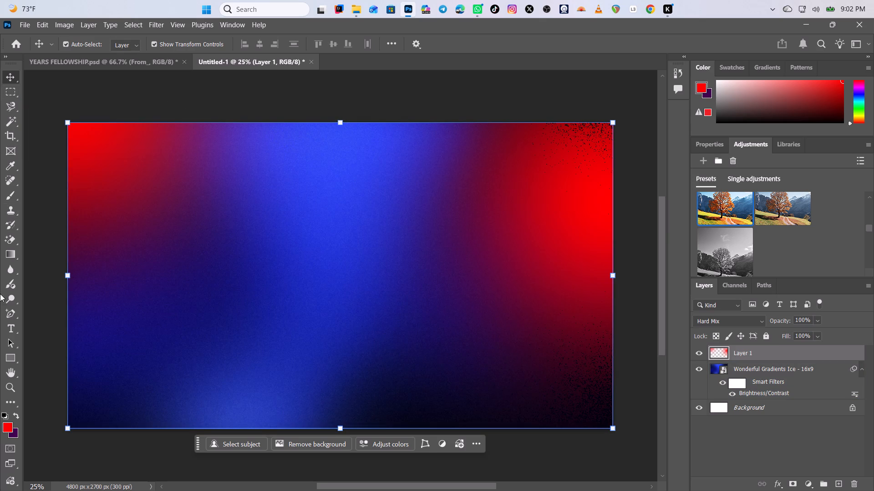
click(14, 333)
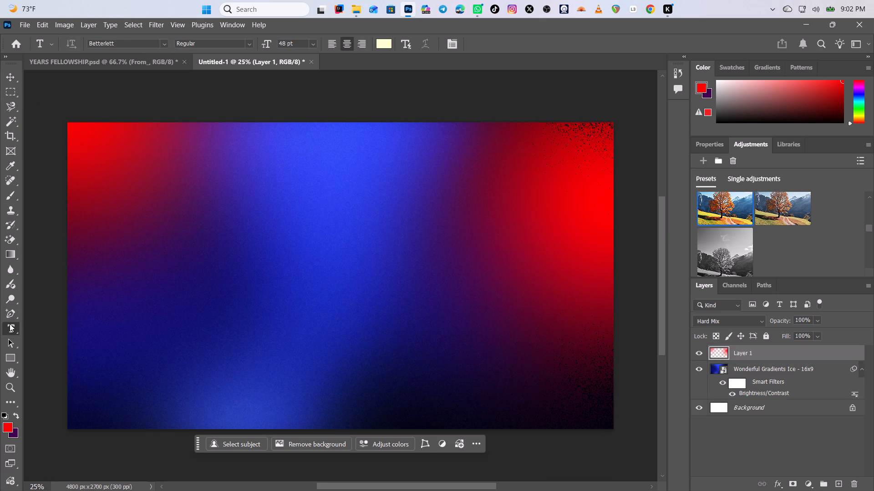
click(262, 202)
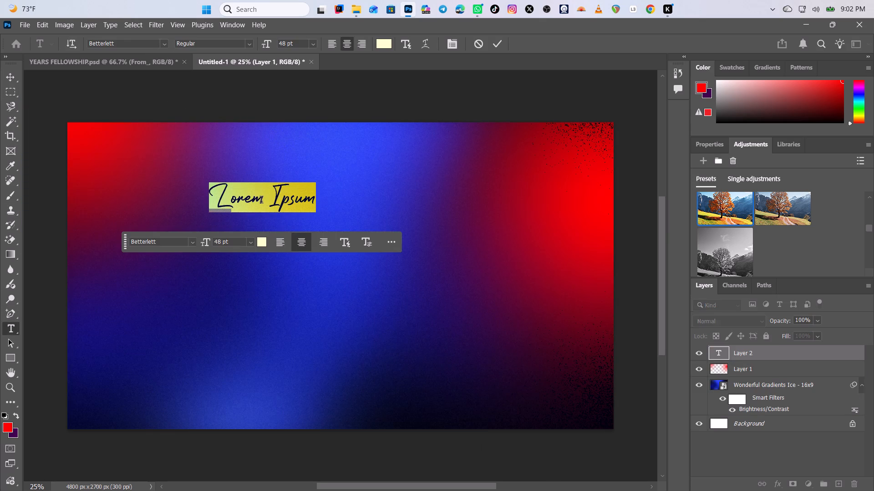
text(GOD)
click(501, 50)
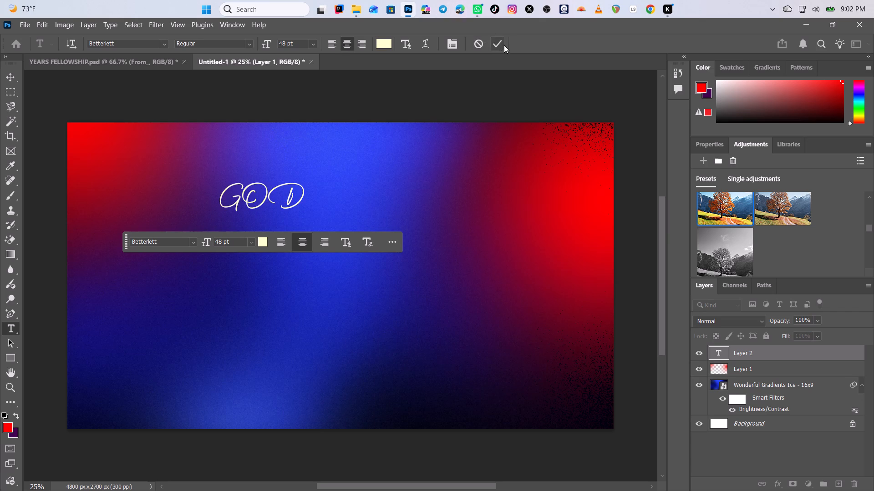
Change the font of the GOD text to Sequel Sans Roman Head.
click(191, 241)
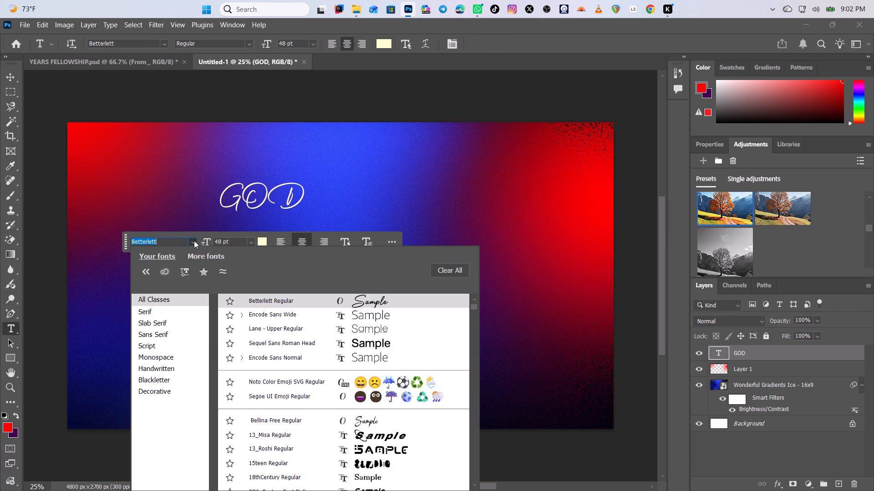
click(300, 340)
Scale the GOD text to about 292% and centre it horizontally near the top of the canvas.
click(9, 76)
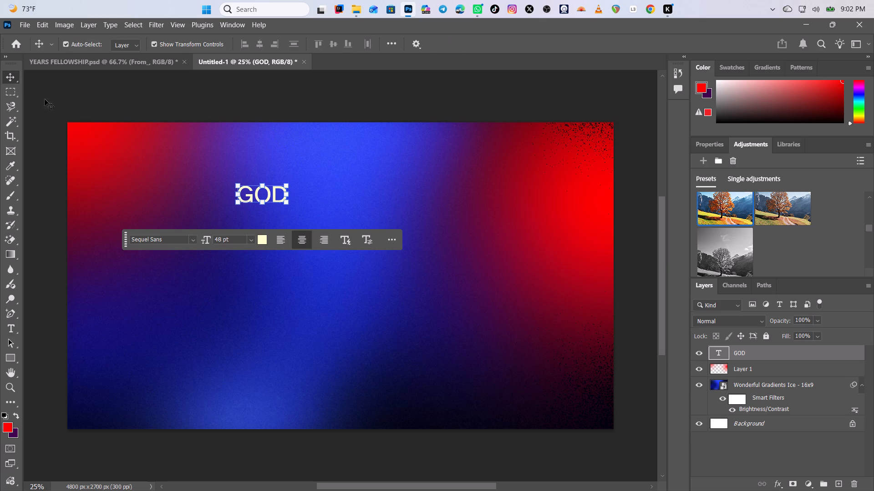
drag(263, 185, 264, 126)
drag(342, 214, 382, 250)
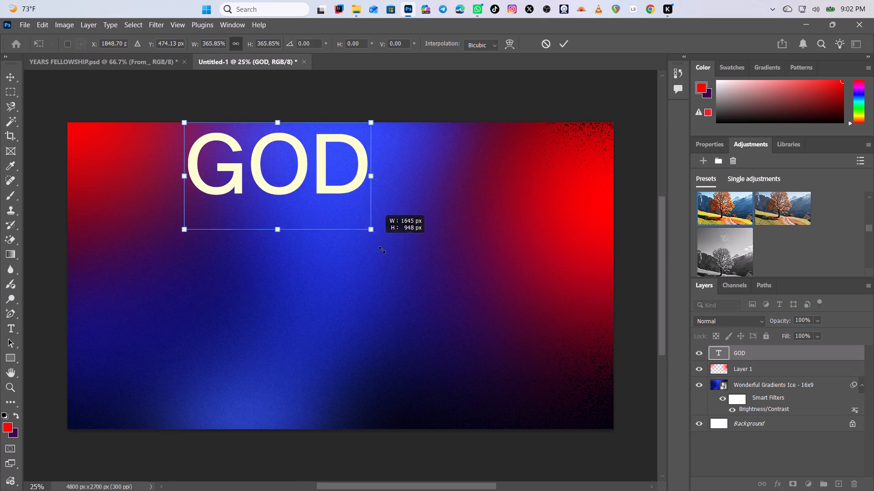
drag(382, 250, 403, 269)
drag(320, 192, 351, 216)
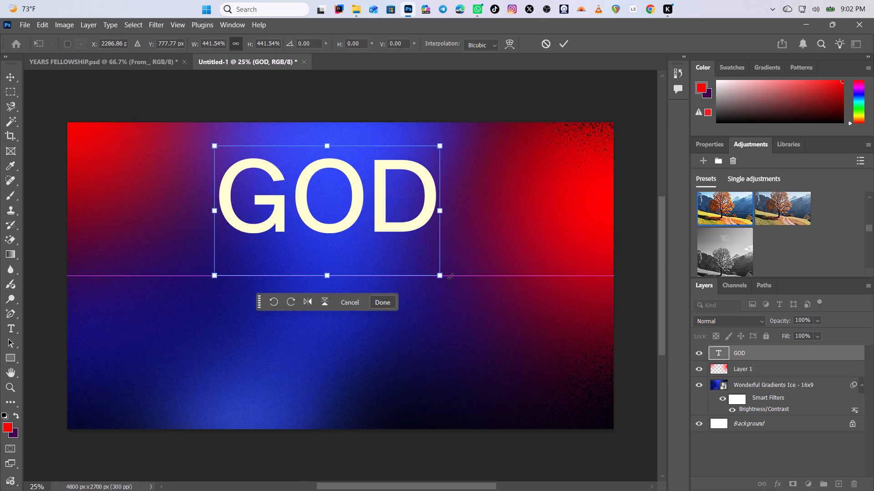
drag(443, 274, 368, 228)
drag(317, 197, 365, 216)
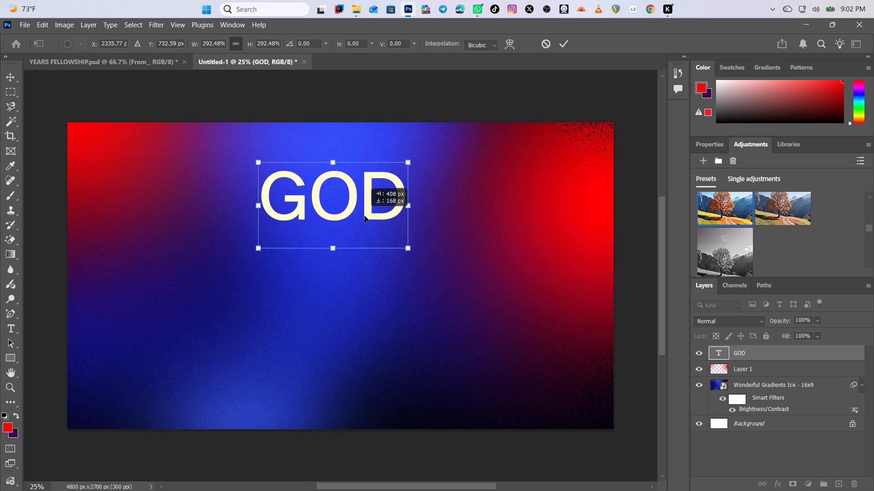
drag(365, 216, 366, 209)
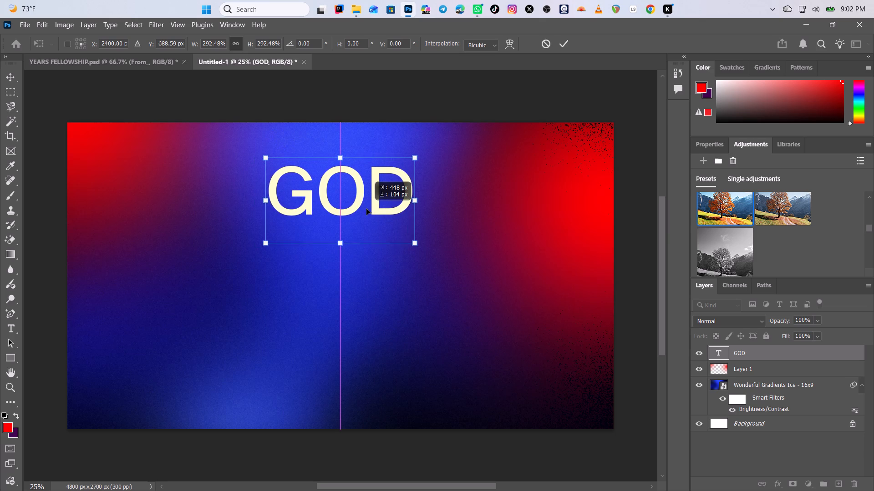
drag(366, 209, 371, 210)
click(567, 41)
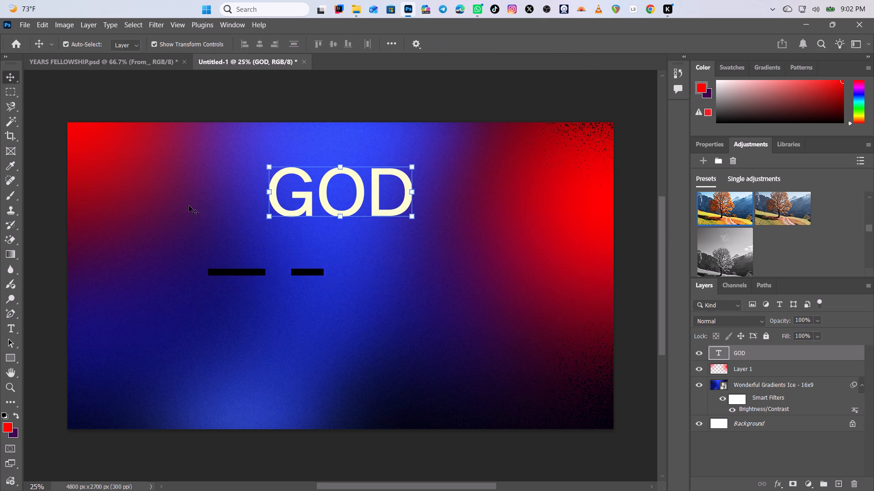
Add a second text layer reading "JUDGES" below the GOD text.
click(13, 325)
click(299, 301)
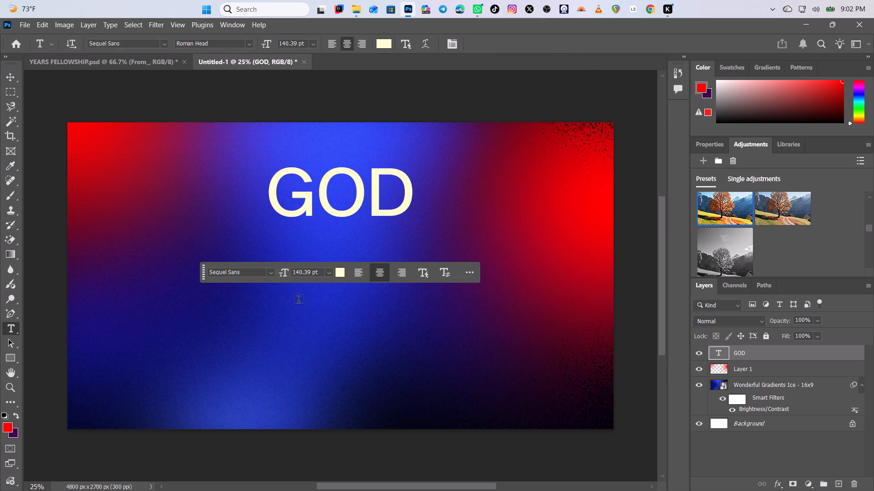
text(JUDGES)
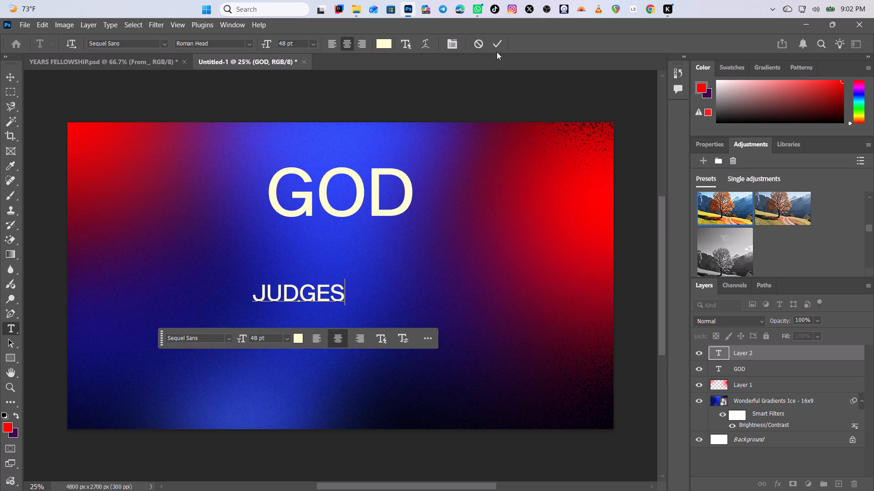
click(501, 43)
Scale the JUDGES text to about 323% and place it beneath GOD at the canvas's vertical middle.
click(6, 75)
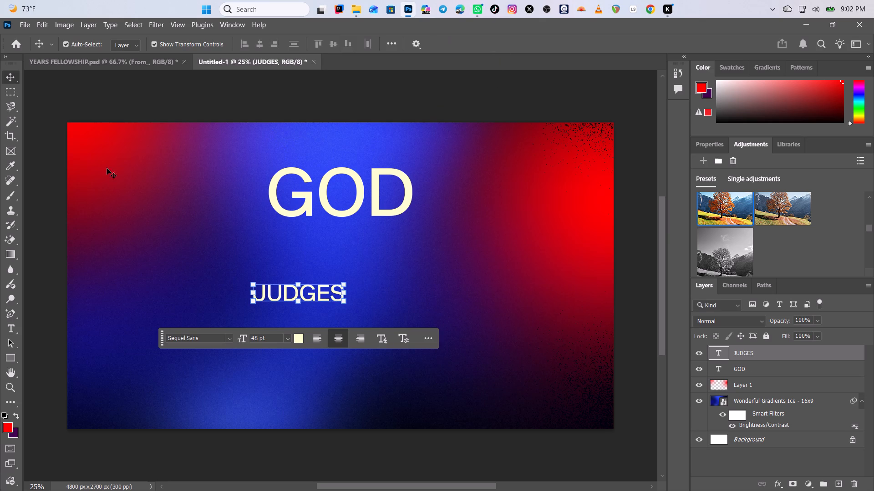
drag(298, 285, 313, 221)
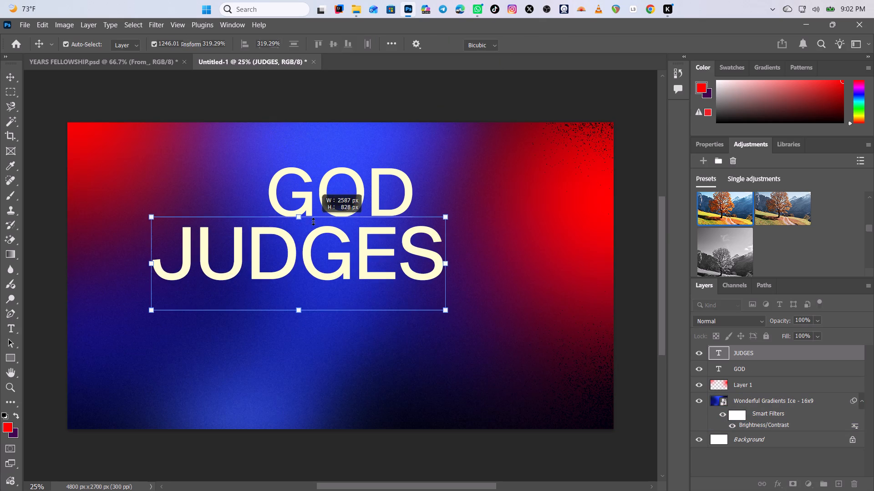
drag(313, 221, 316, 218)
drag(317, 264, 351, 274)
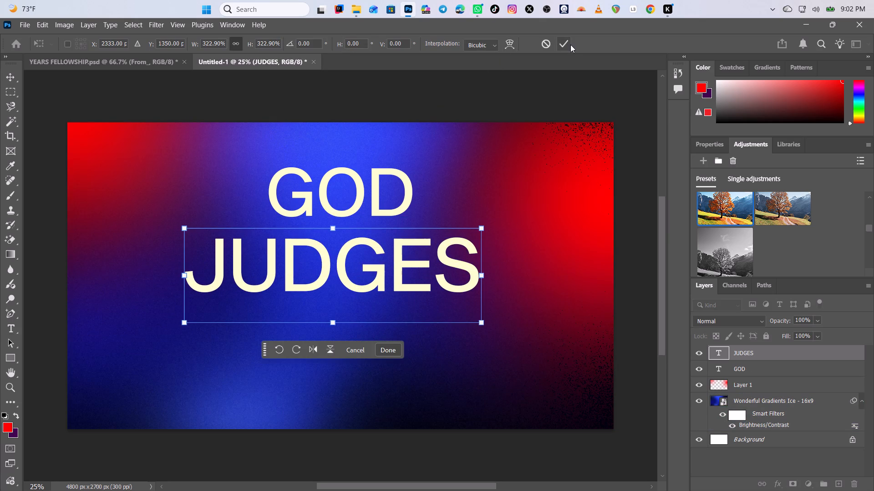
click(570, 45)
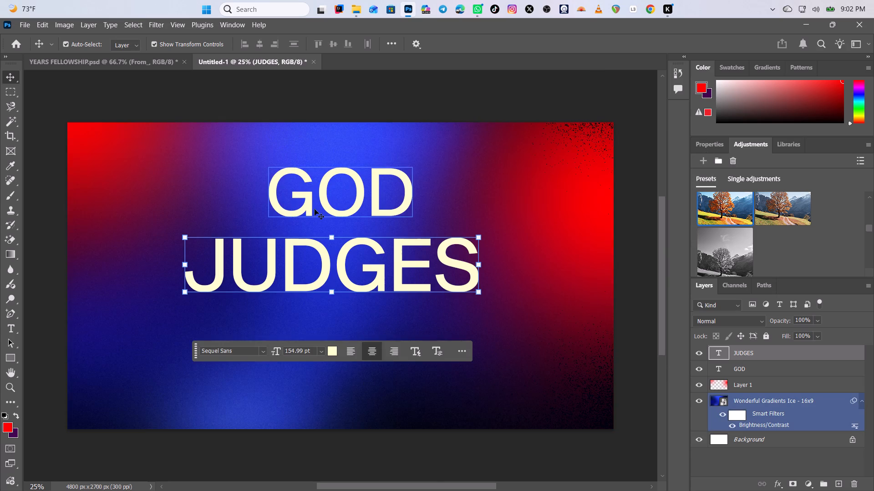
Change the font of the JUDGES text to Netflix (Bebas Neue) Regular.
click(323, 277)
click(263, 352)
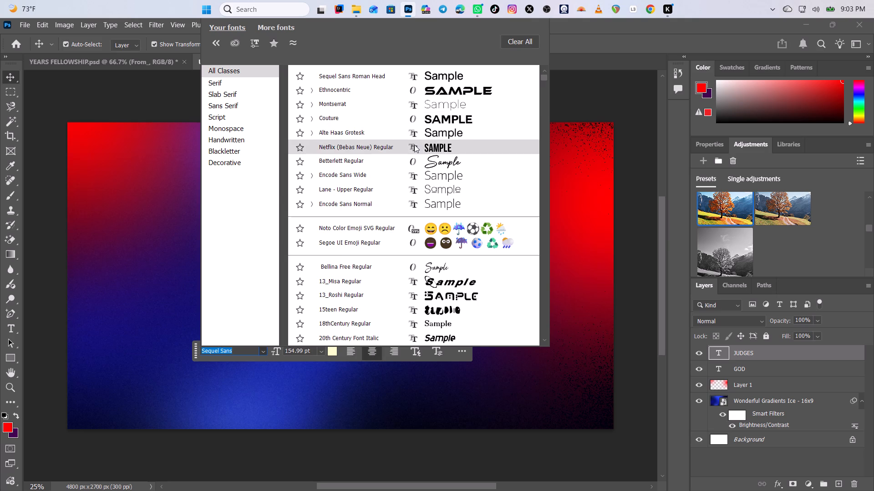
click(414, 145)
Enlarge the JUDGES text to about 166% and position it directly beneath GOD, roughly centred on the canvas.
drag(253, 291, 196, 308)
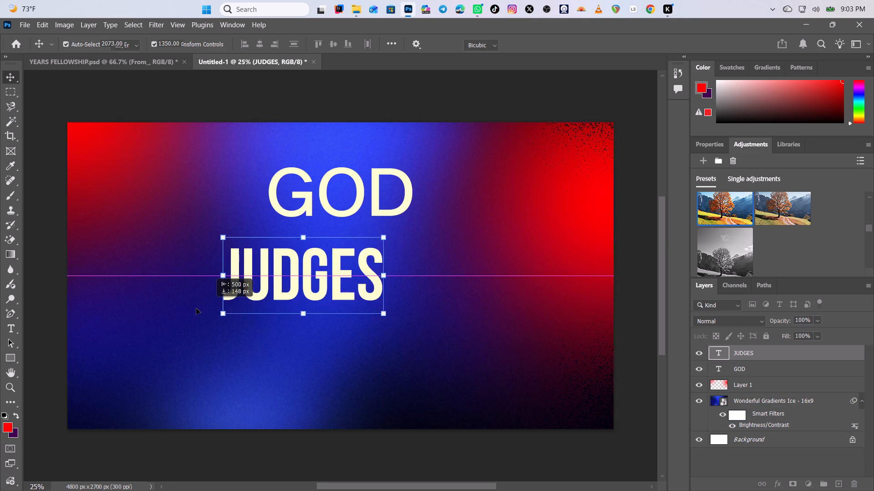
drag(196, 308, 212, 297)
drag(374, 275, 471, 260)
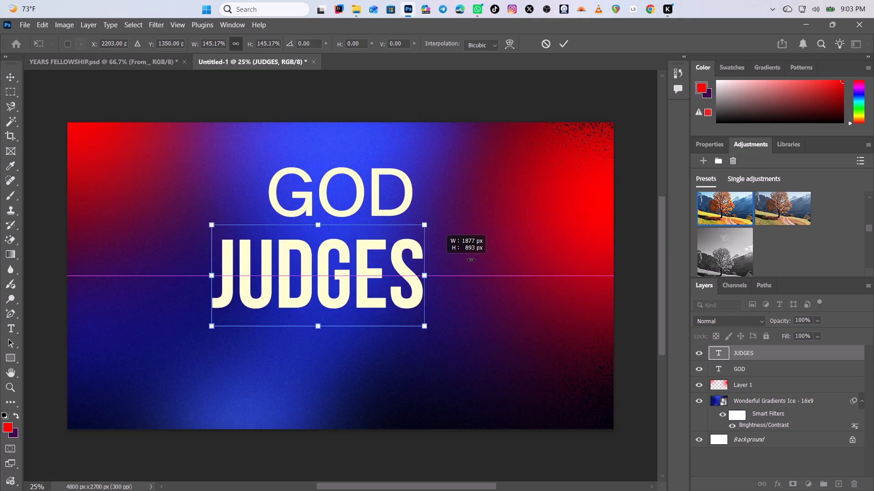
drag(471, 260, 480, 259)
drag(418, 285, 396, 281)
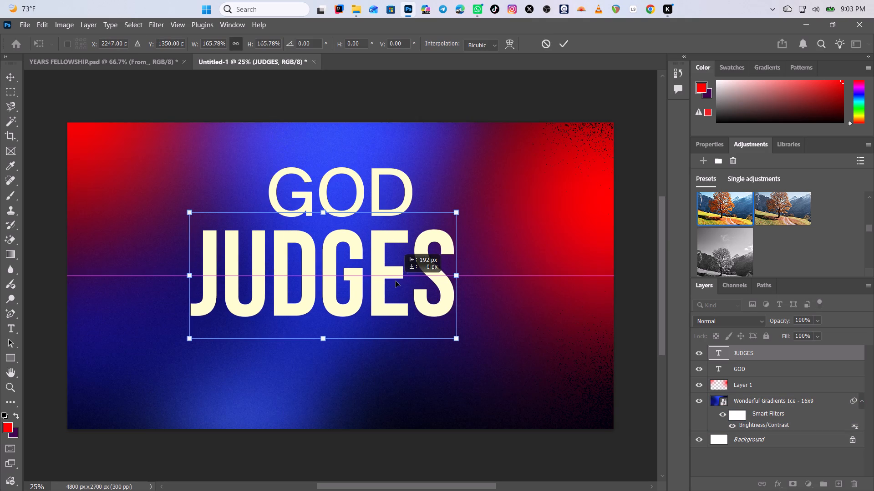
drag(396, 281, 407, 278)
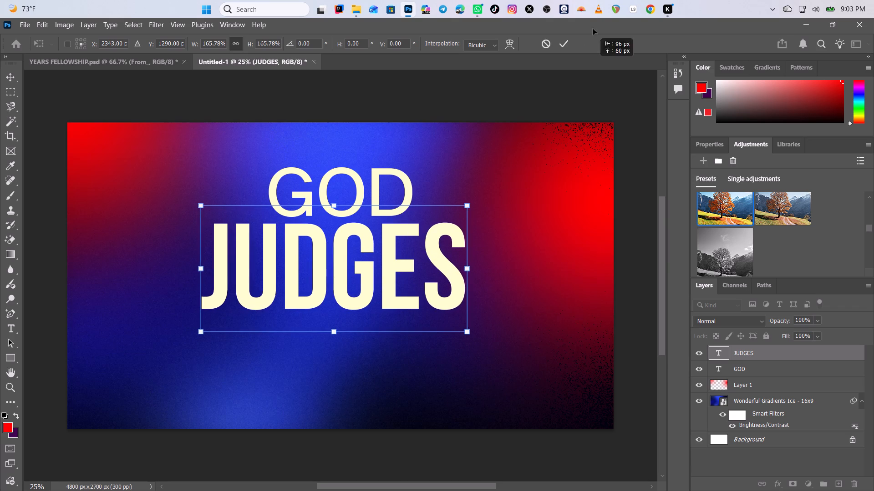
click(561, 44)
click(110, 195)
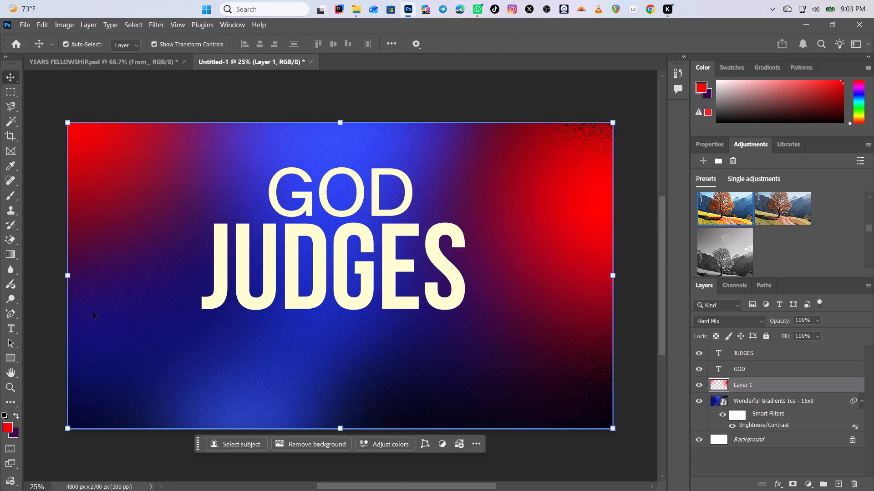
Add a third text layer reading "SIN" below the JUDGES text.
click(11, 324)
click(290, 359)
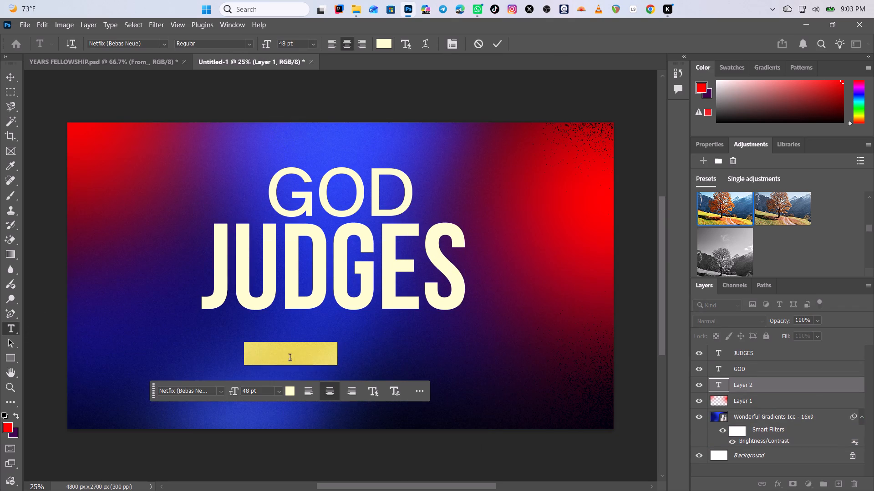
text(SIN)
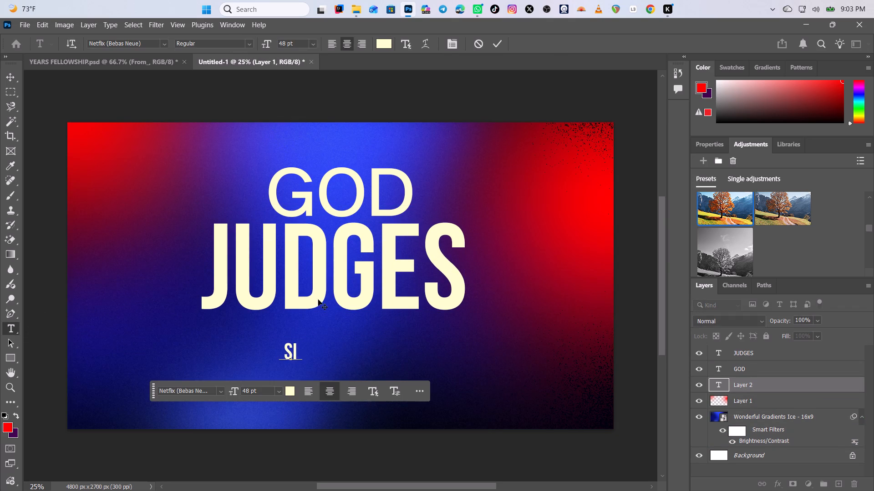
click(502, 43)
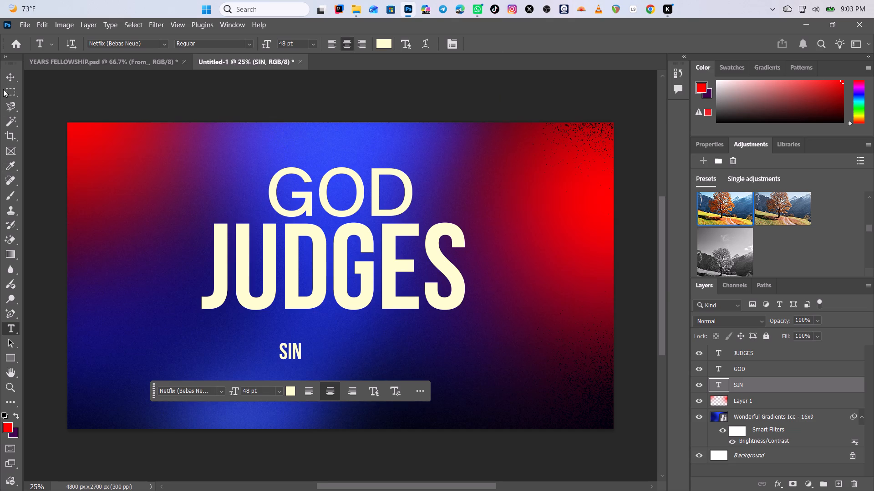
Scale the SIN text to about 410% and centre it directly beneath JUDGES.
click(10, 78)
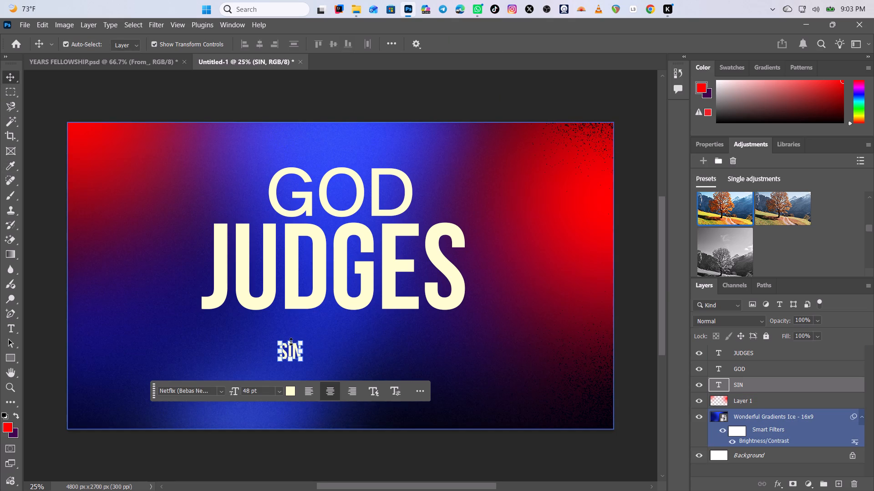
drag(291, 341, 303, 266)
drag(298, 339, 340, 383)
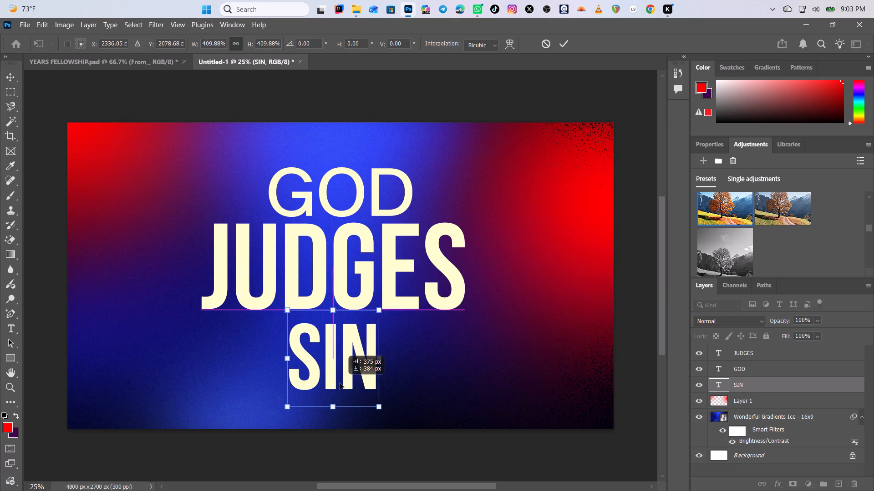
drag(340, 383, 339, 383)
click(385, 434)
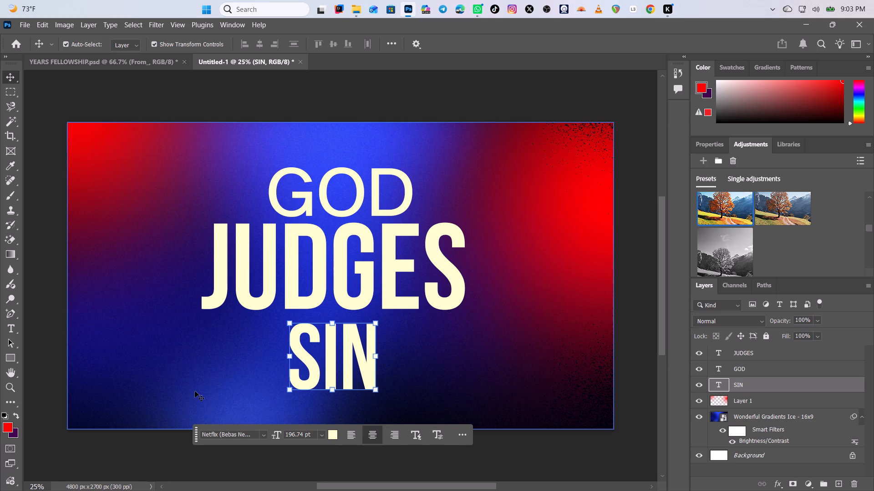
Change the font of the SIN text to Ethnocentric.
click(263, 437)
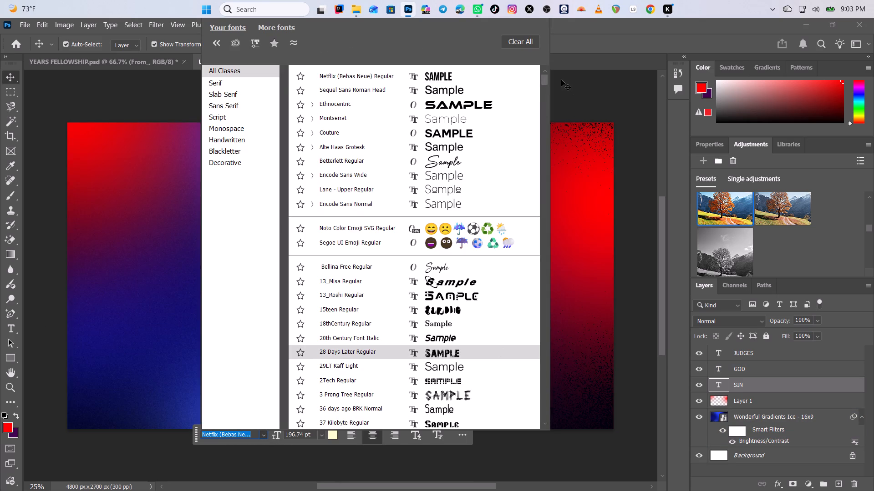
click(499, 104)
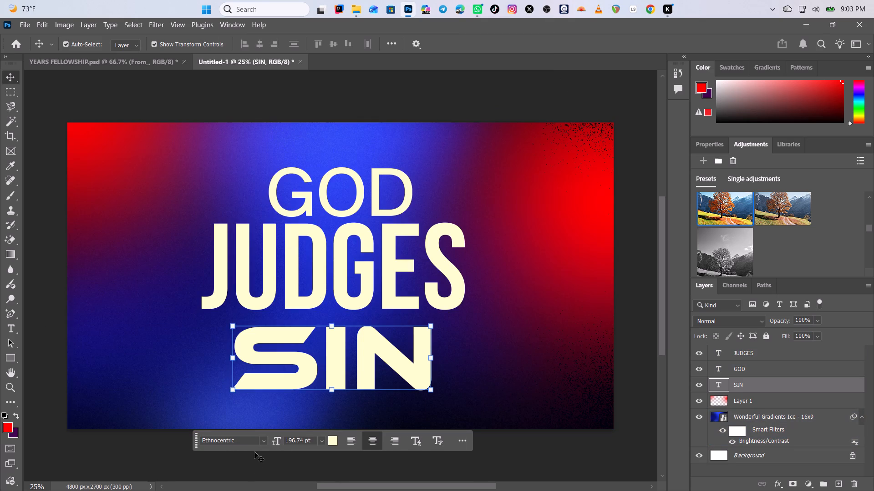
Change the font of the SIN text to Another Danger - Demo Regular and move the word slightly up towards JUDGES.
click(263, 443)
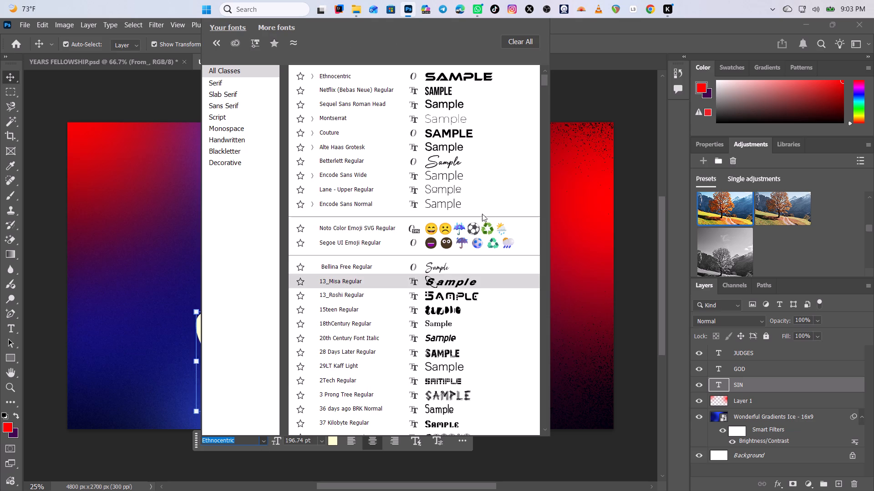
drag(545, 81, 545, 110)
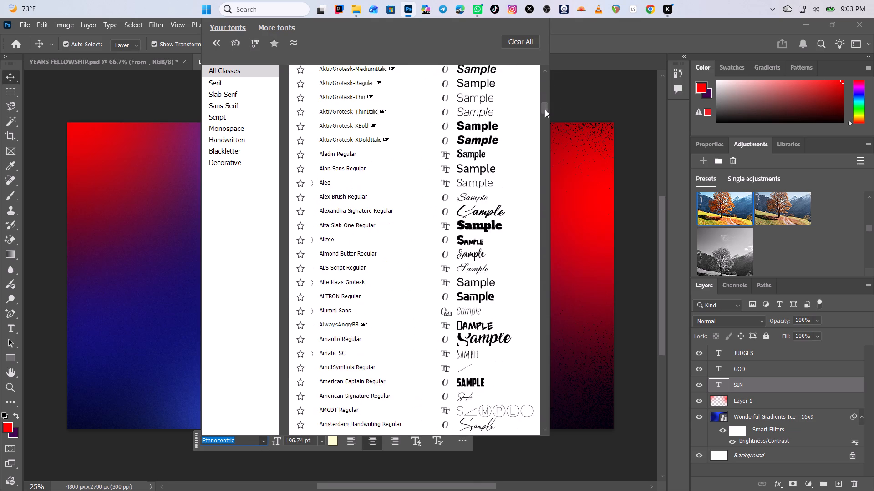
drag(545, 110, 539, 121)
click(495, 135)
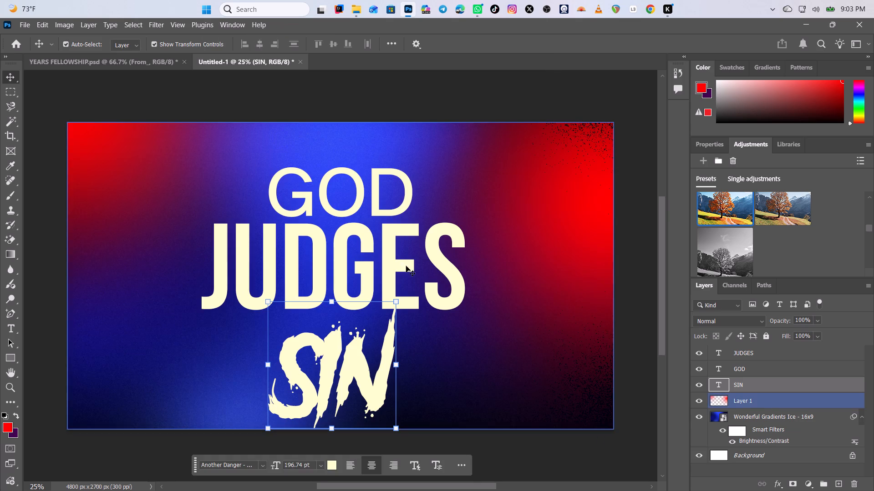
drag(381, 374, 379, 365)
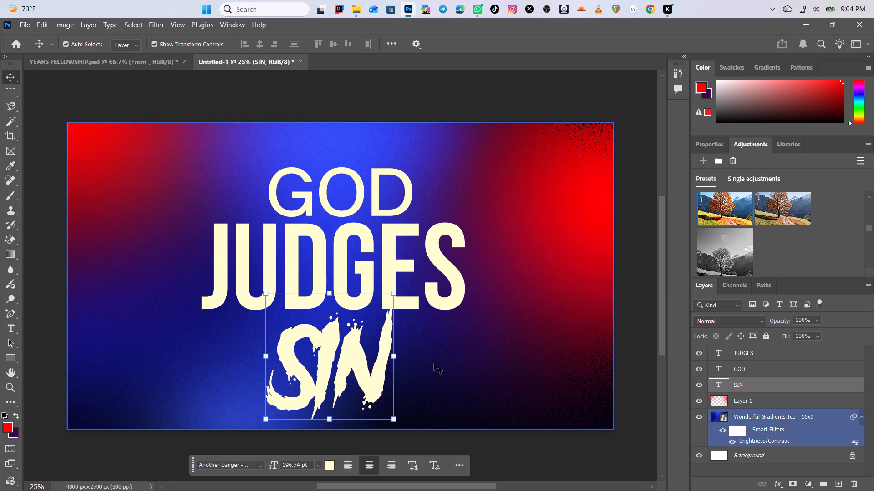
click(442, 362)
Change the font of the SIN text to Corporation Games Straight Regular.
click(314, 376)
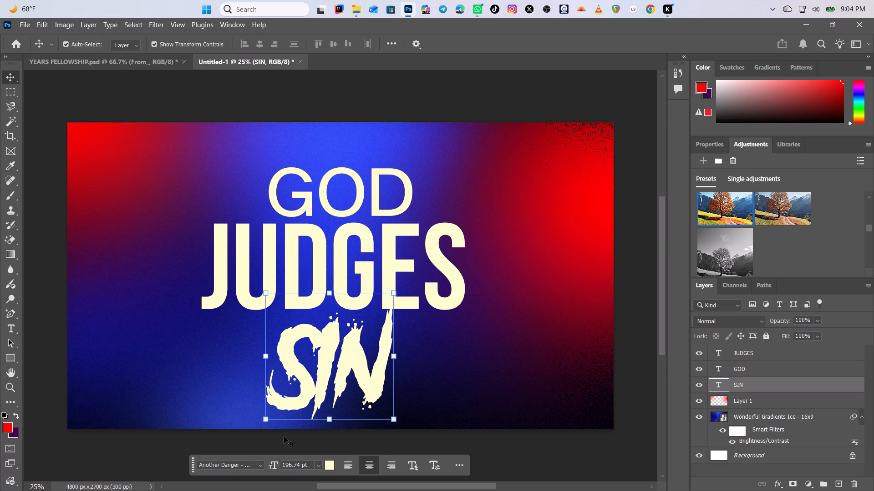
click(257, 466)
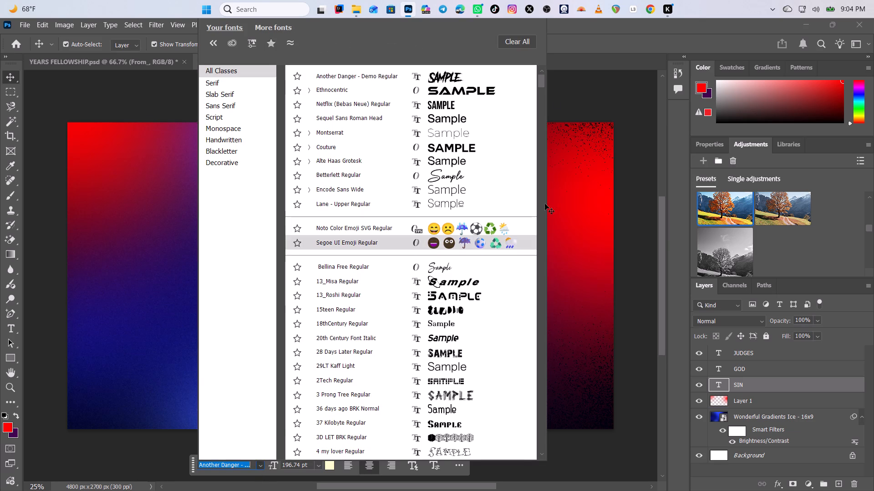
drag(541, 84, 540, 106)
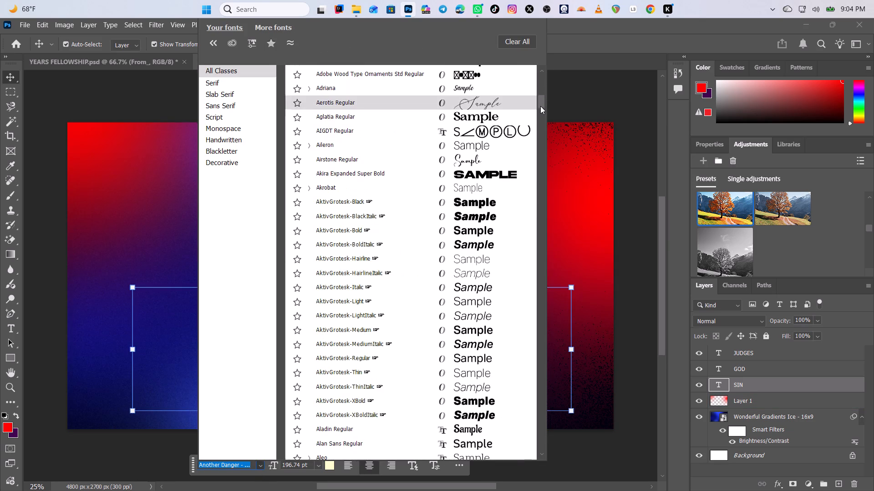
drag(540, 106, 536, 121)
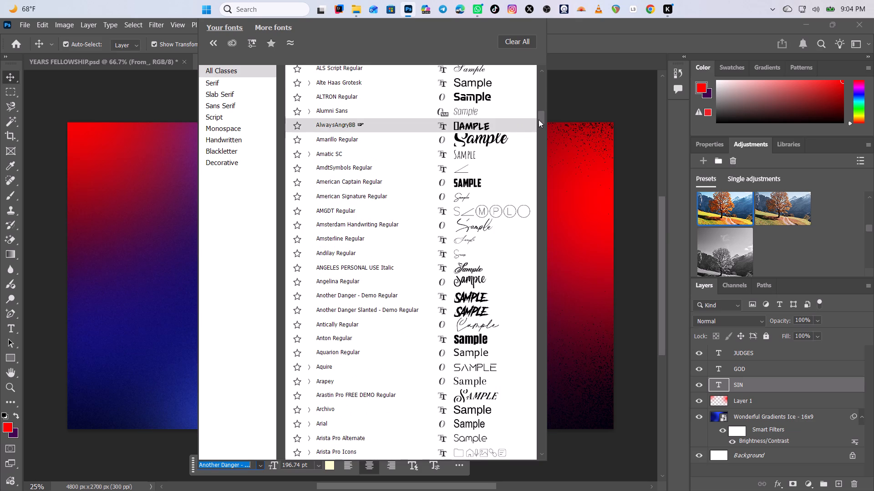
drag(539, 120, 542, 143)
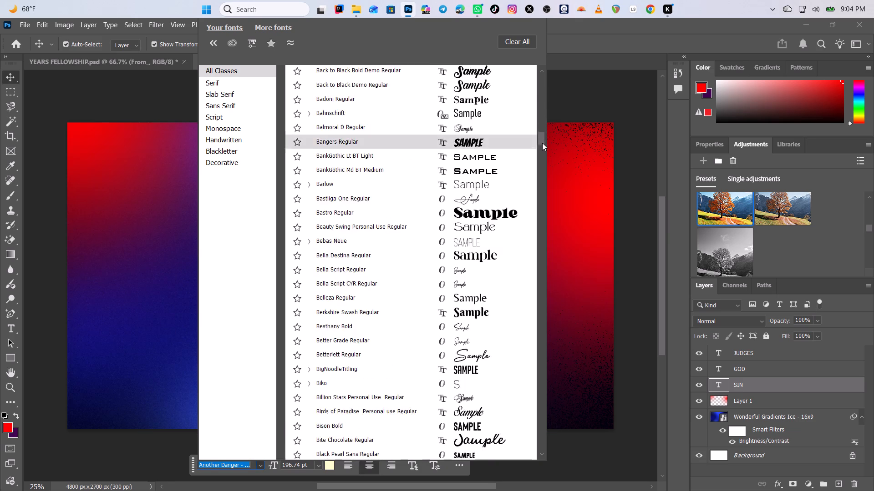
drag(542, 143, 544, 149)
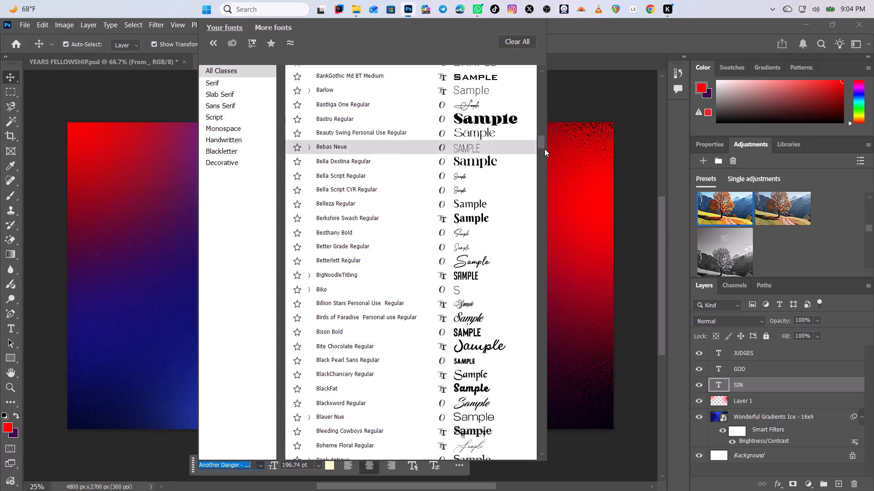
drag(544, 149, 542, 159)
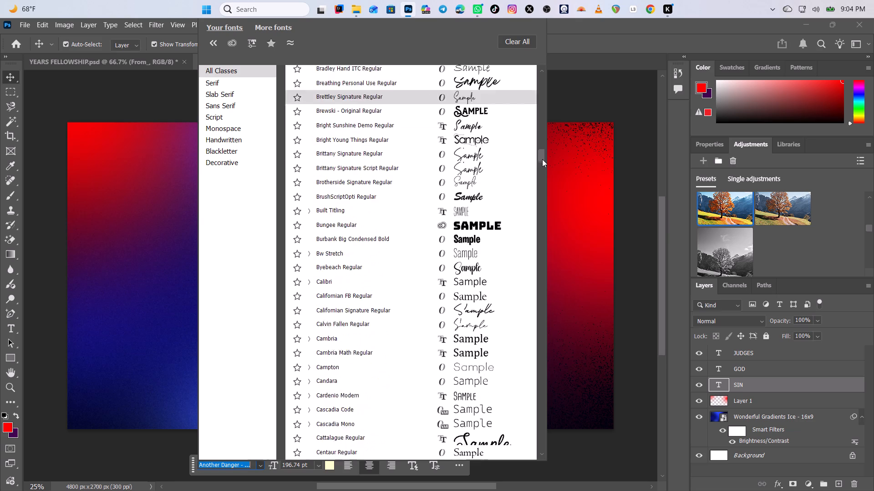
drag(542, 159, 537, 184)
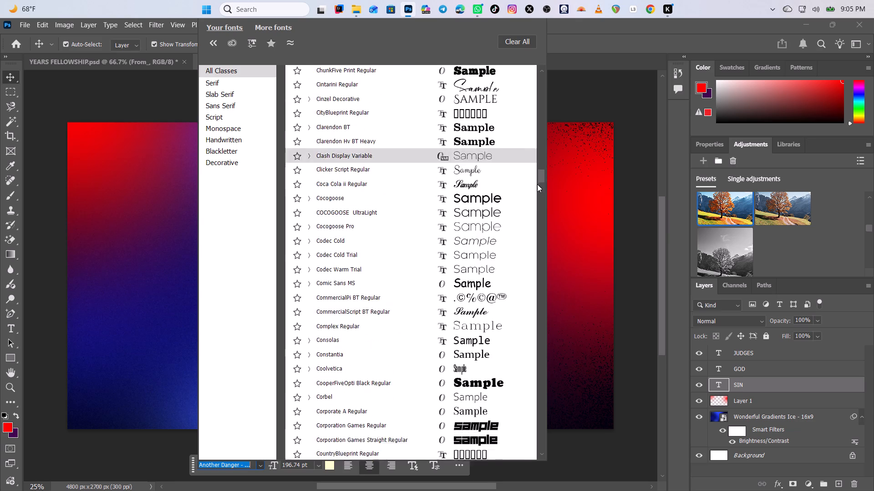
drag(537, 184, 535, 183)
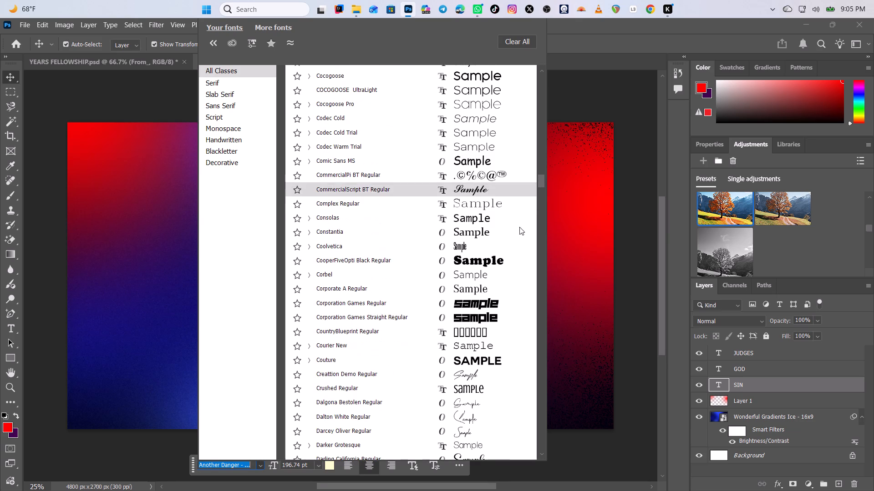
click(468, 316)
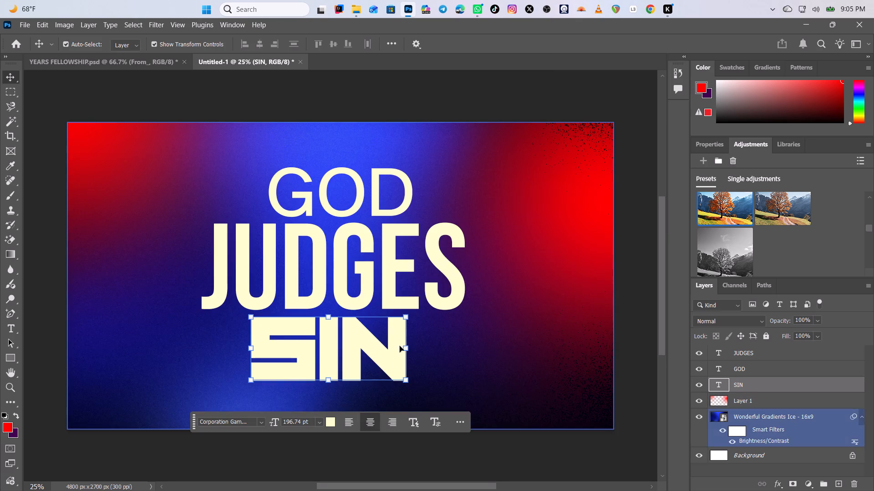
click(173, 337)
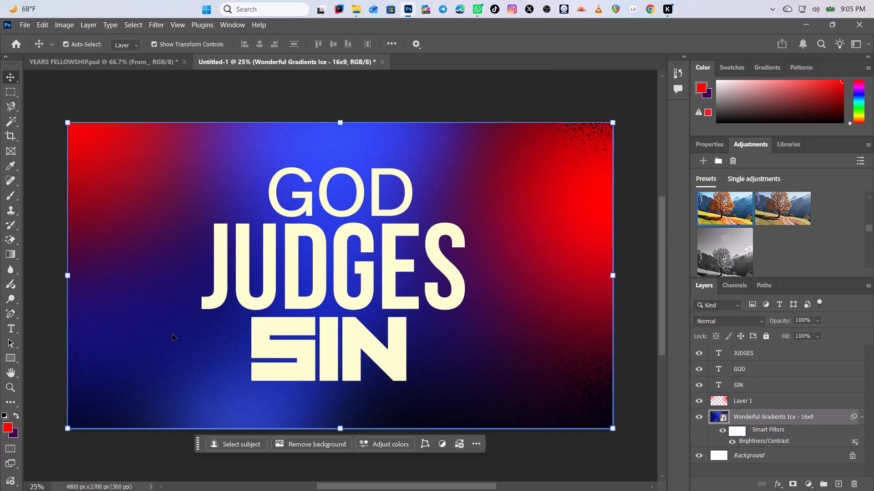
Shift the SIN text slightly to the right beneath JUDGES, roughly centred on the canvas.
drag(309, 363, 334, 361)
click(224, 352)
drag(316, 363, 310, 364)
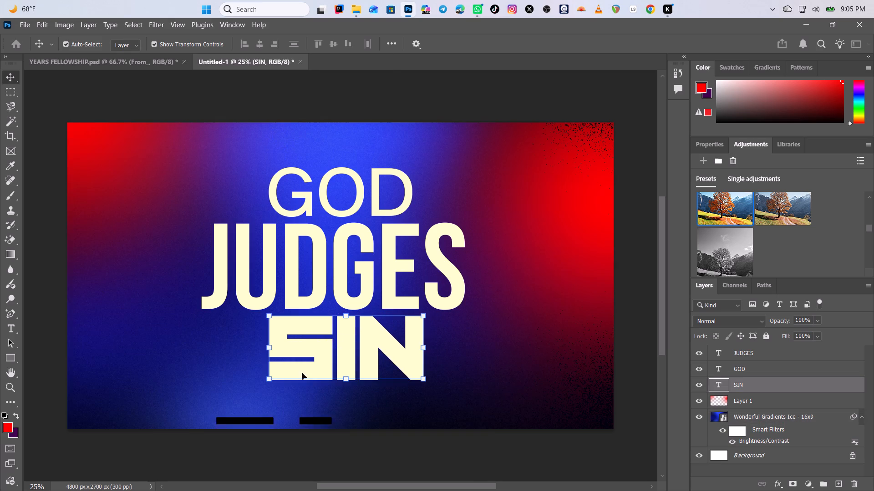
Change the font of the SIN text to the dripping Melted Monster Regular.
click(279, 418)
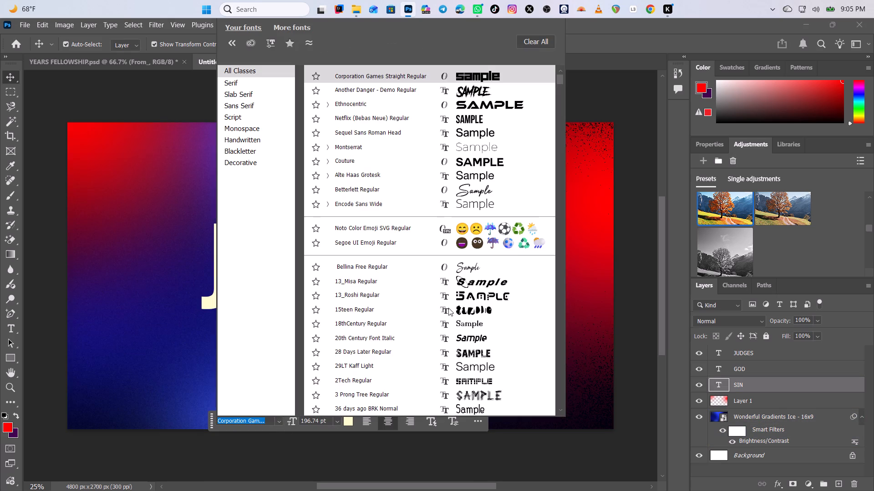
drag(558, 78, 555, 145)
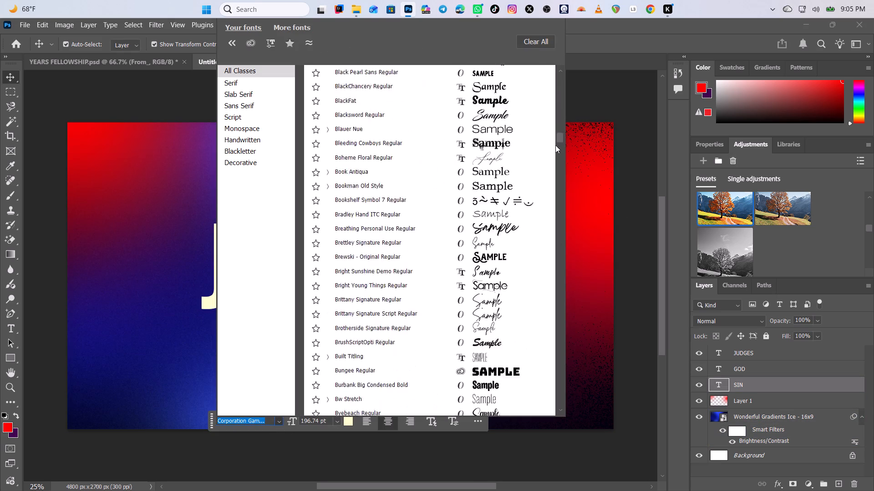
drag(555, 145, 553, 226)
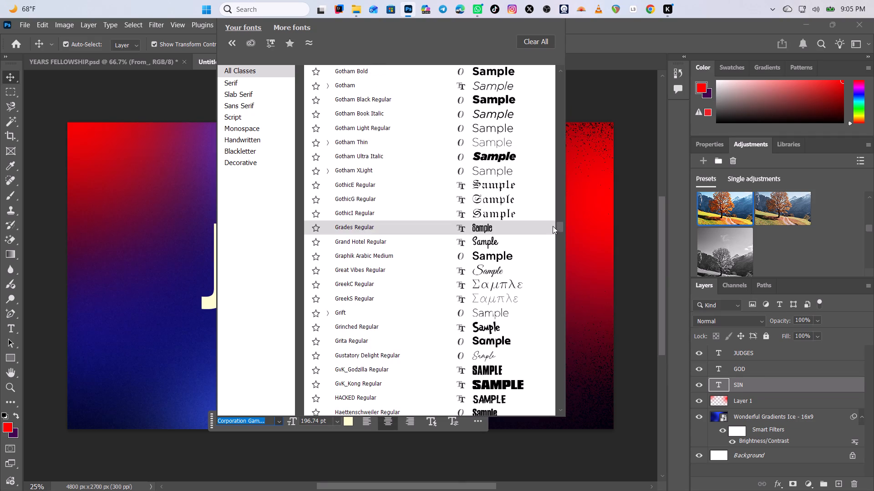
drag(553, 226, 552, 230)
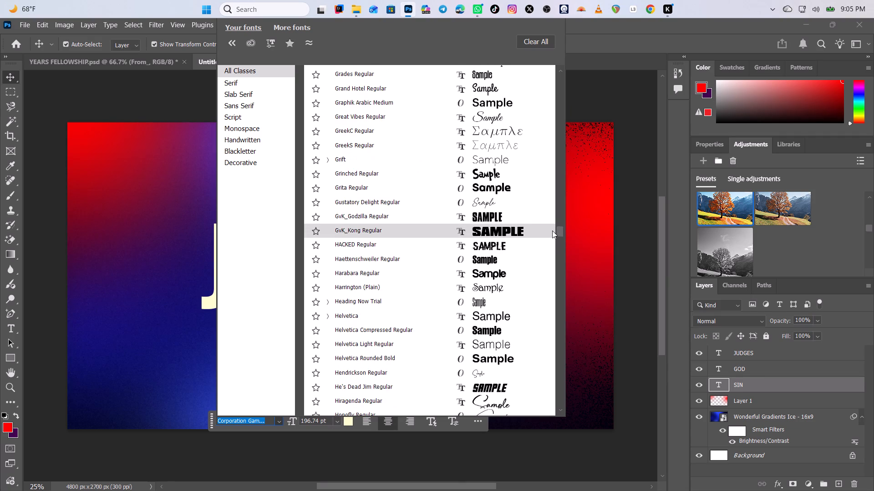
drag(552, 230, 551, 242)
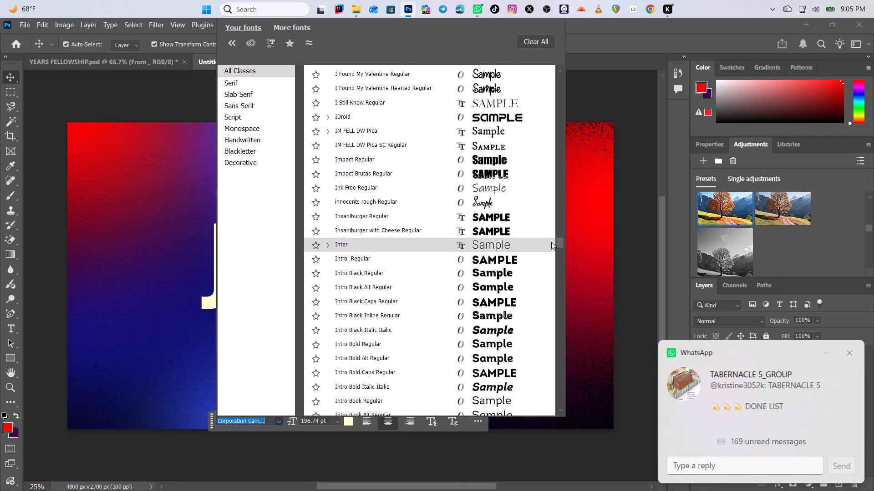
drag(551, 242, 551, 261)
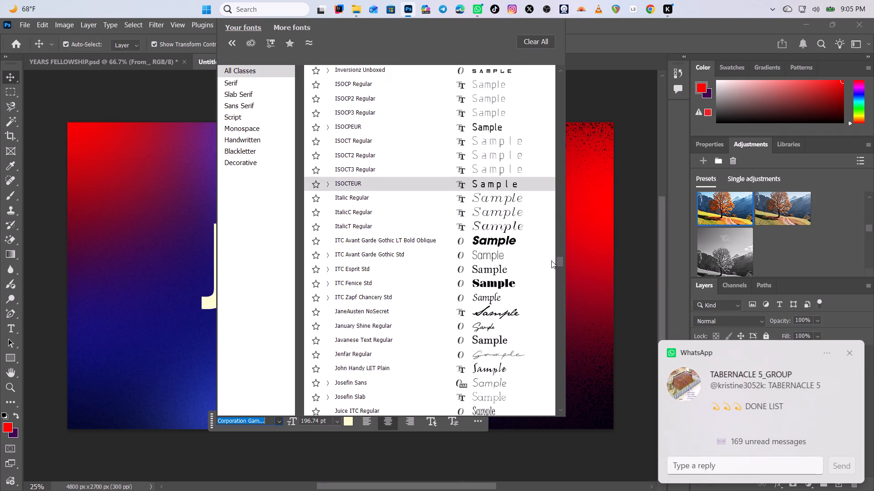
drag(551, 261, 553, 272)
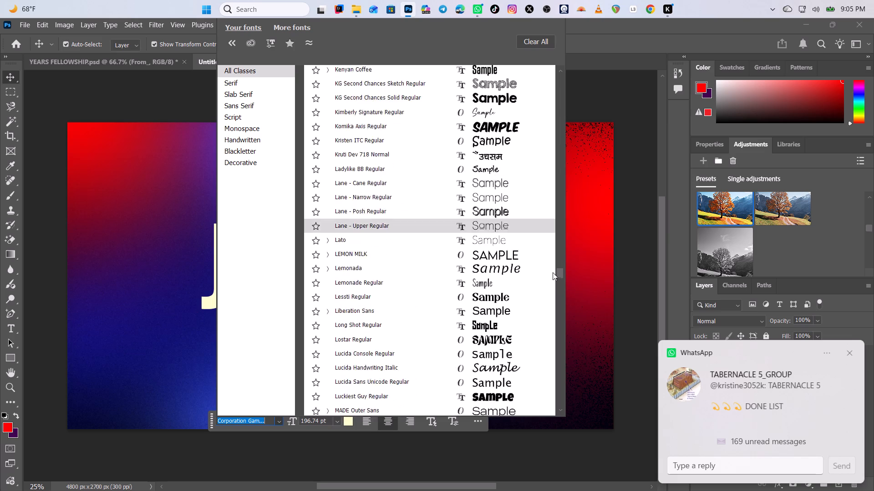
drag(553, 272, 551, 283)
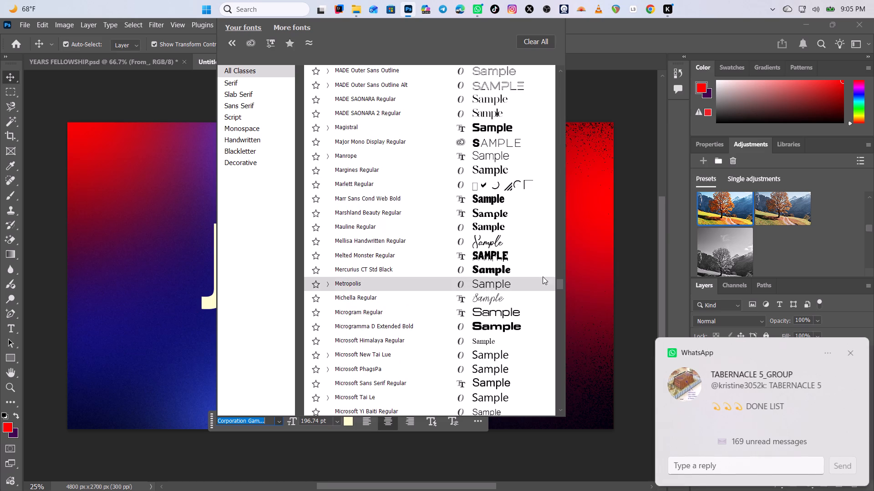
click(503, 258)
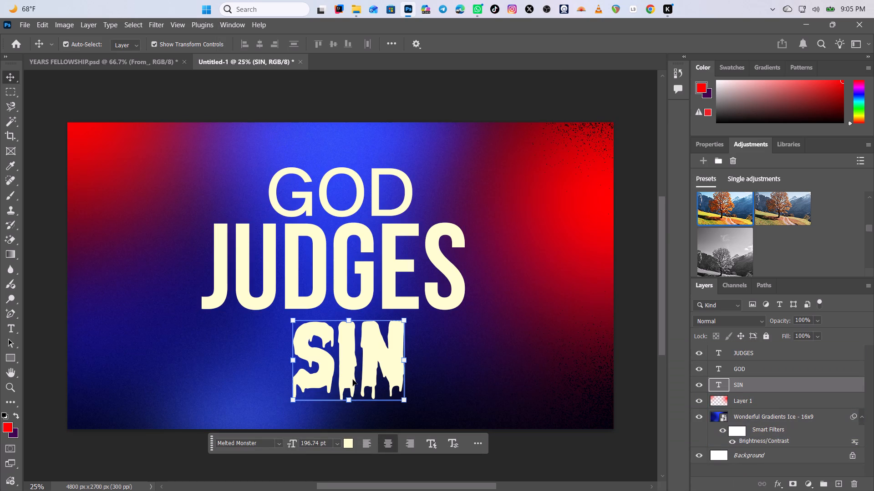
click(106, 303)
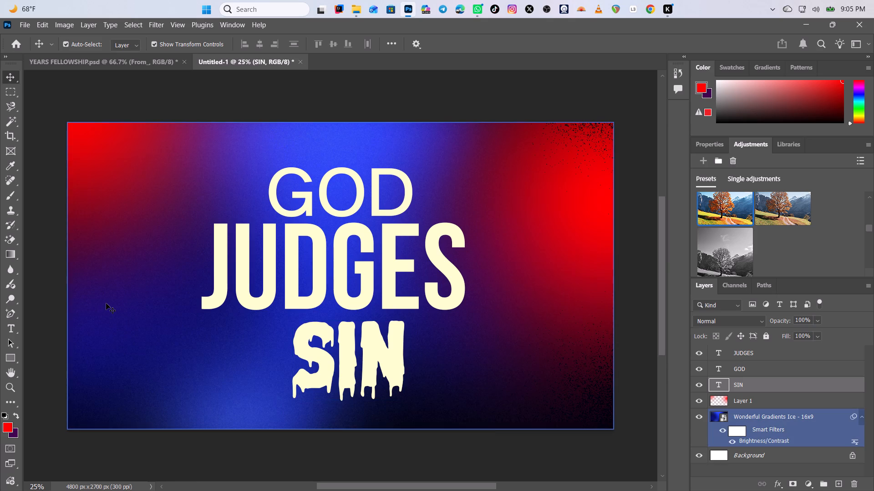
Recolour the JUDGES text from cream to pure bright red.
click(329, 289)
click(334, 355)
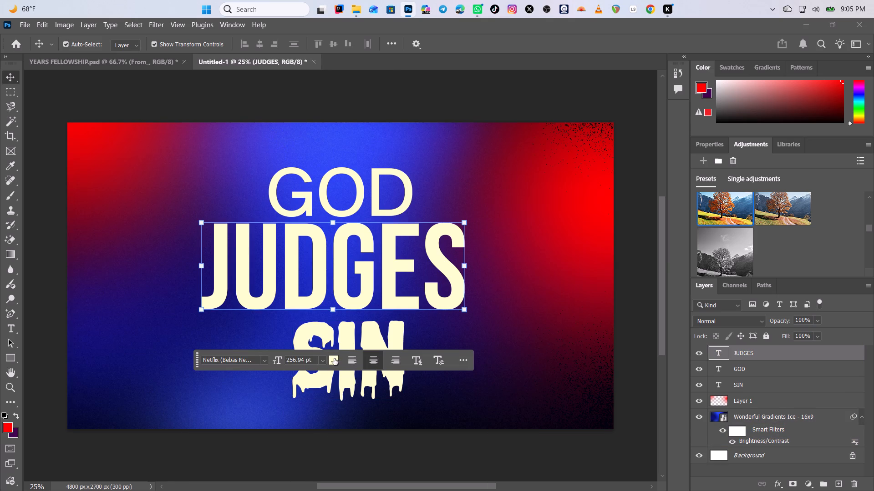
click(335, 362)
drag(544, 115, 444, 90)
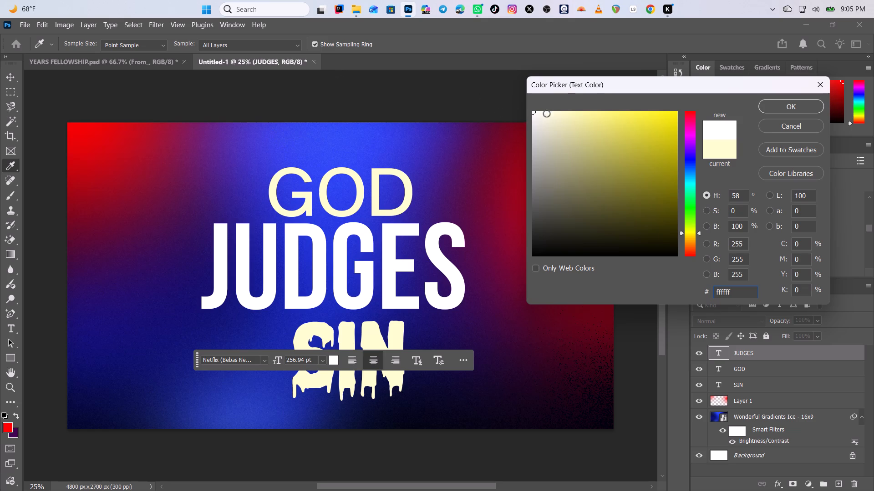
drag(555, 117, 556, 111)
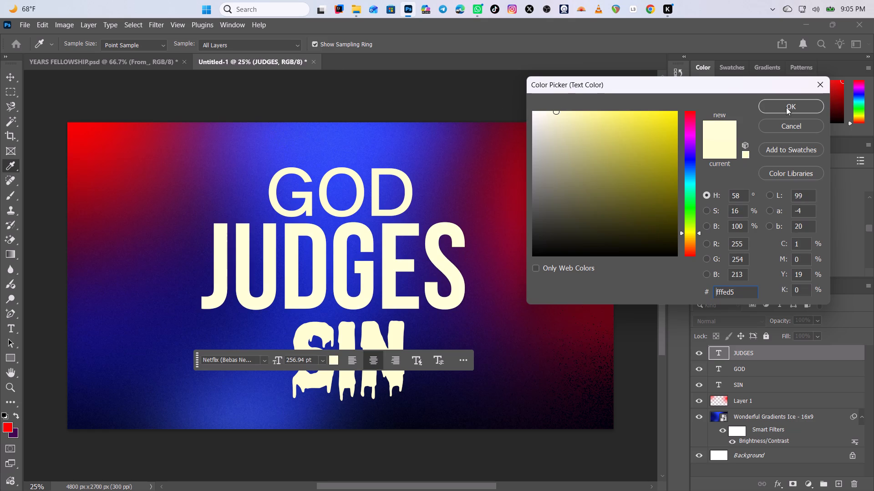
drag(544, 123, 513, 91)
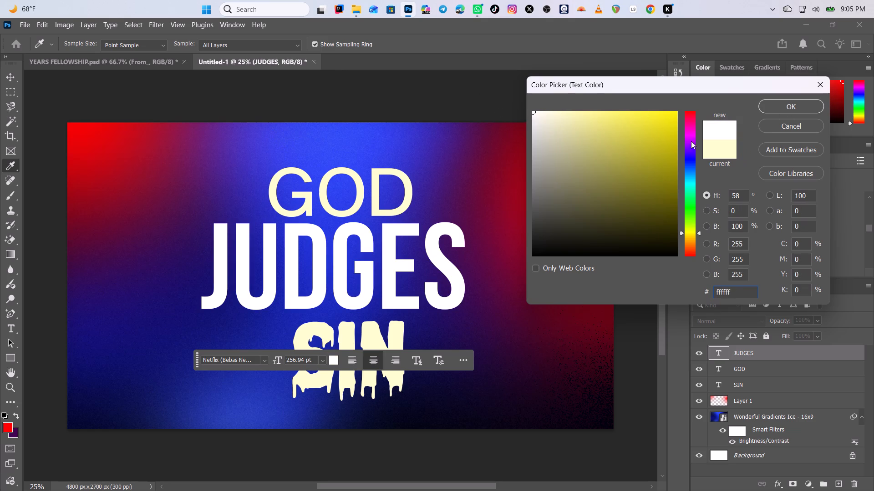
click(690, 115)
drag(672, 128, 677, 101)
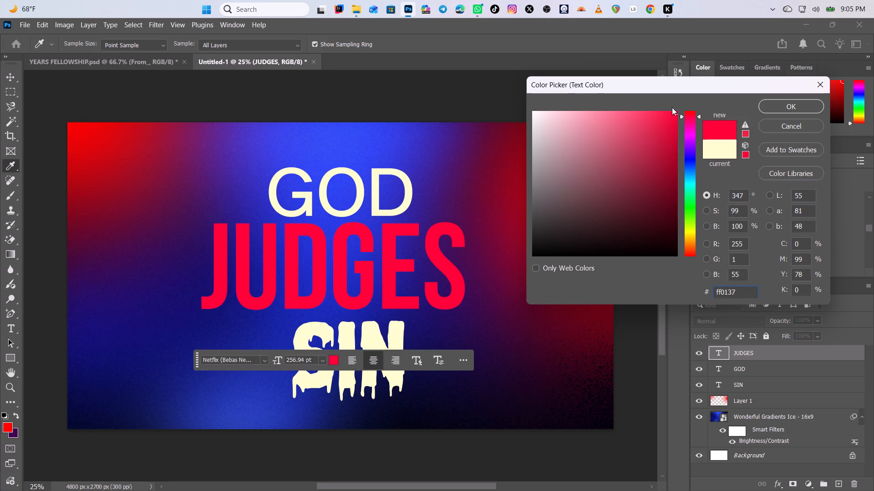
drag(670, 125, 686, 86)
click(670, 217)
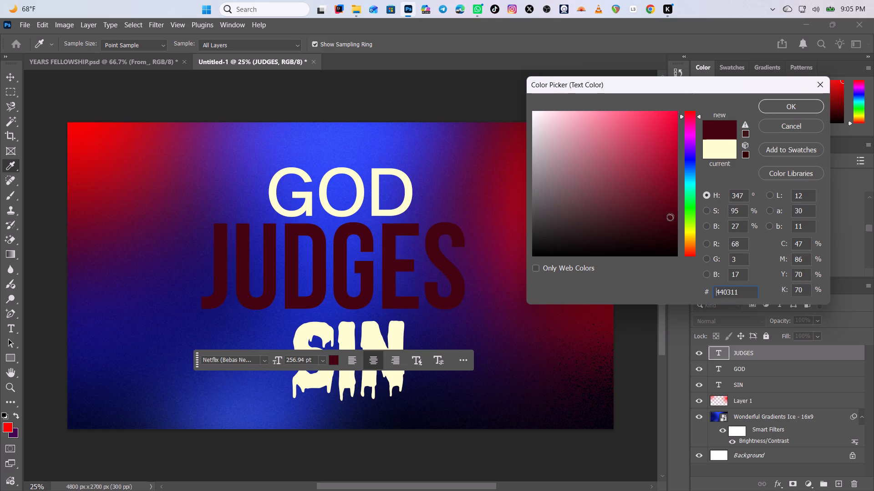
drag(673, 138, 691, 73)
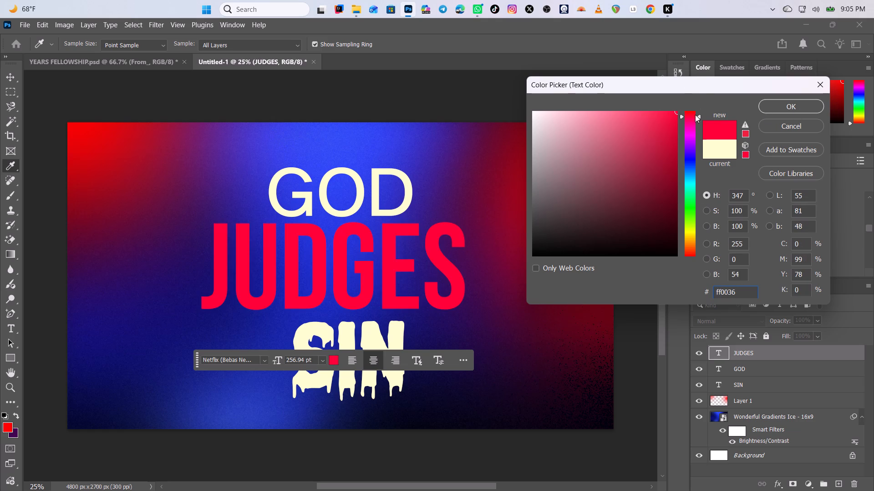
drag(697, 117, 703, 82)
click(784, 110)
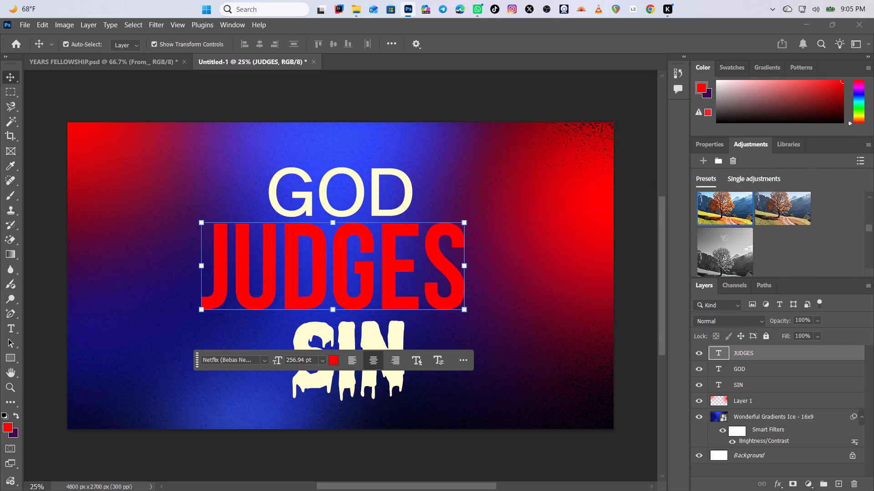
Add a clearly visible white stroke, positioned Center at 100% opacity, around the red JUDGES text.
click(772, 483)
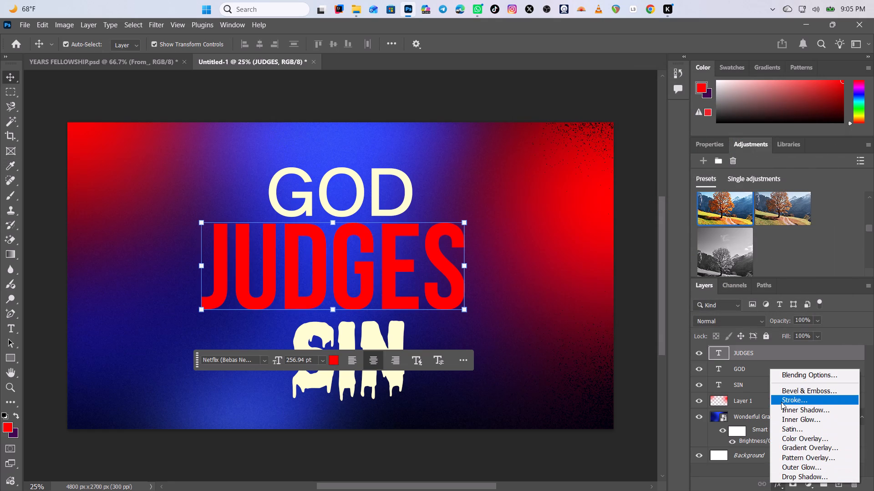
click(782, 402)
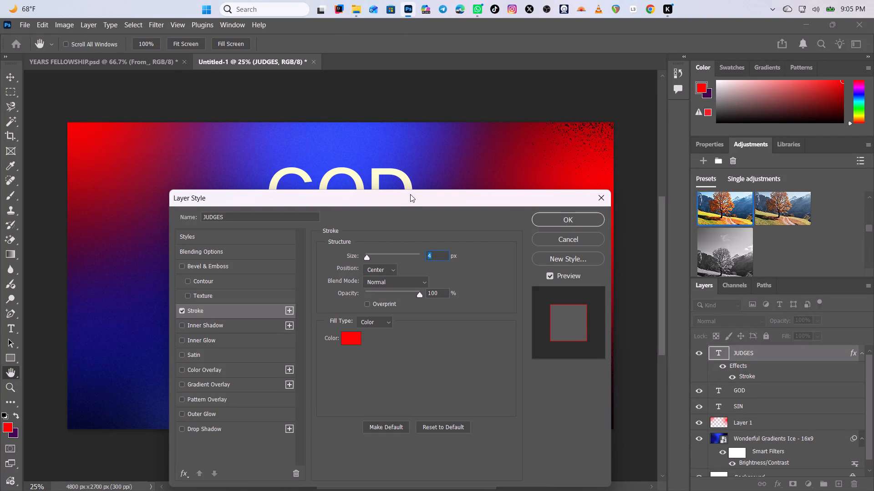
drag(406, 198, 137, 108)
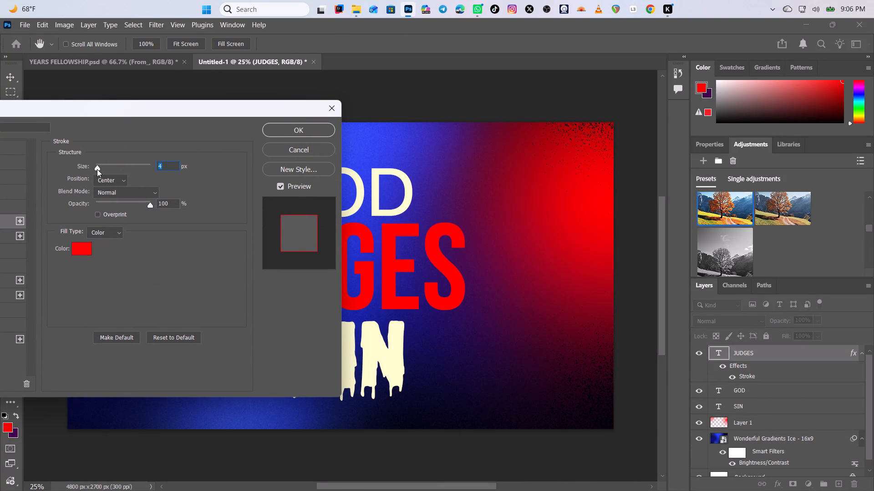
click(97, 169)
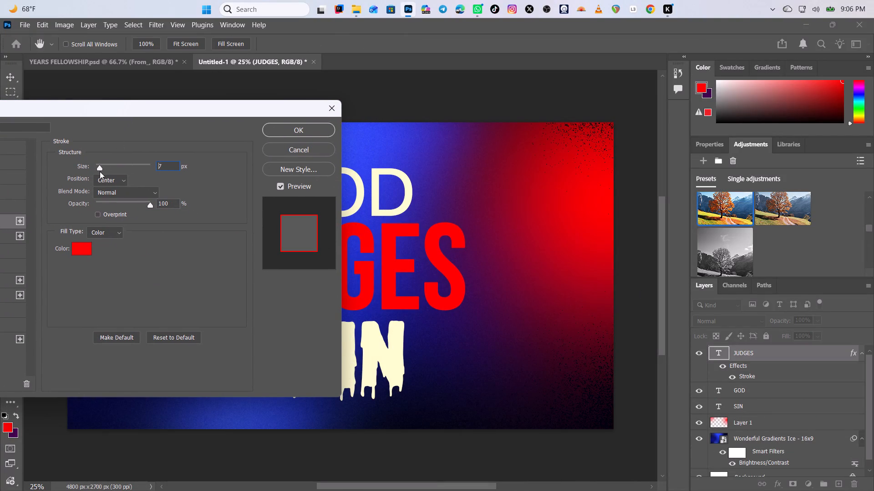
click(82, 247)
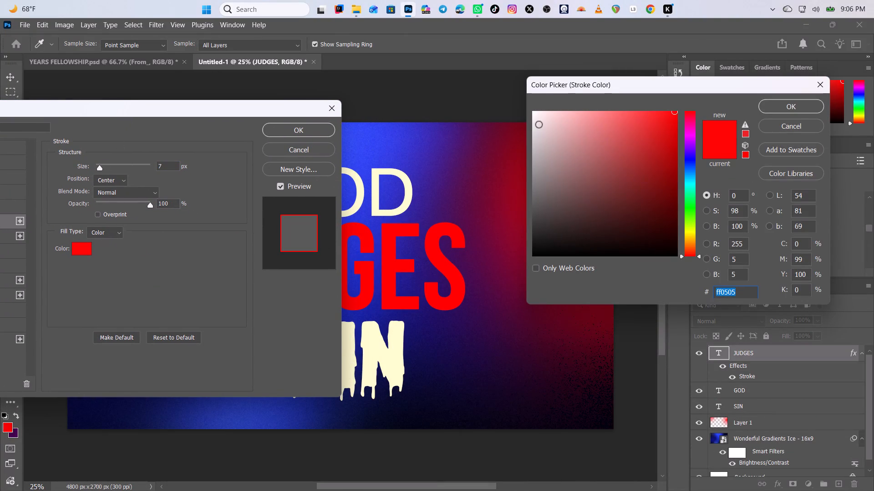
drag(544, 119, 514, 94)
click(801, 105)
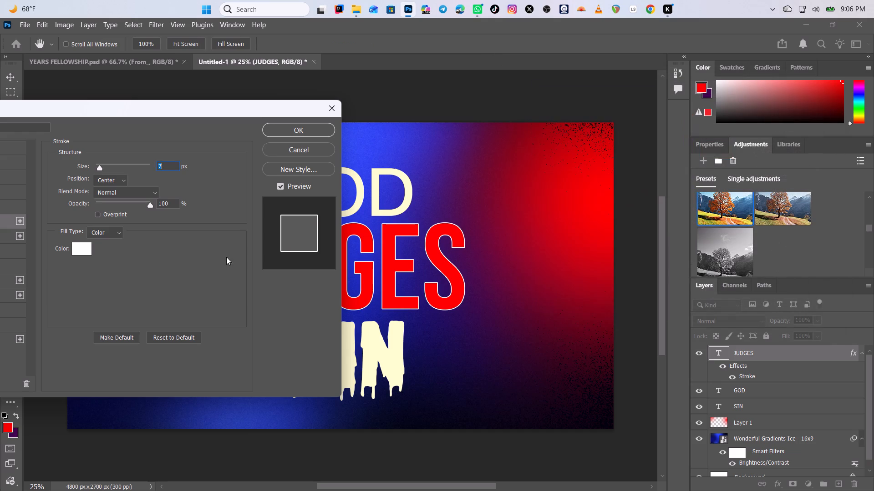
drag(99, 165, 105, 168)
click(300, 130)
click(575, 156)
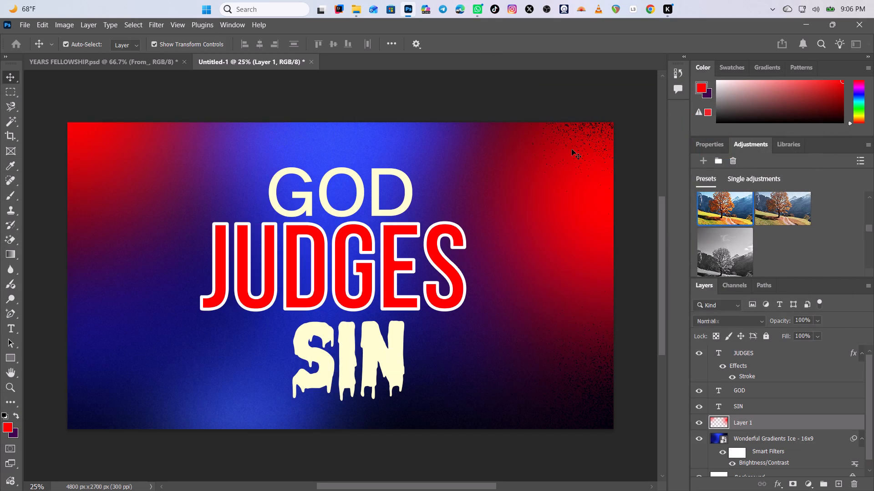
Change the colour of the GOD text to white.
click(351, 201)
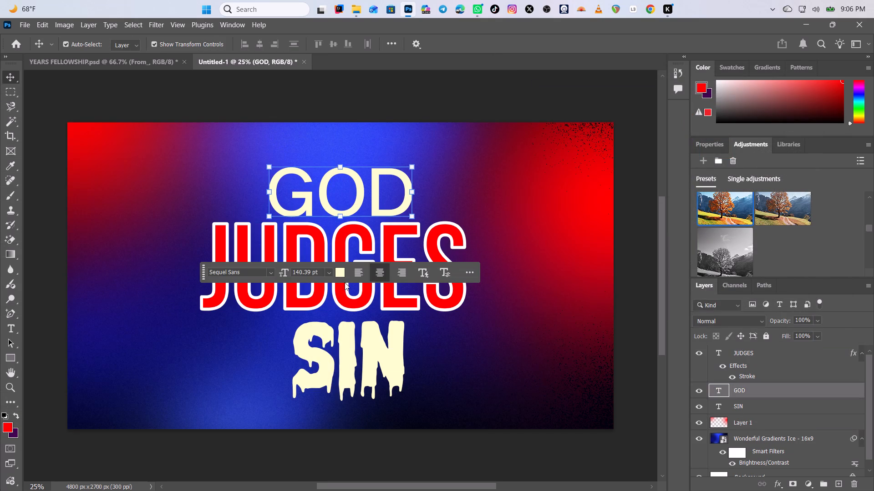
click(336, 276)
drag(537, 123, 514, 110)
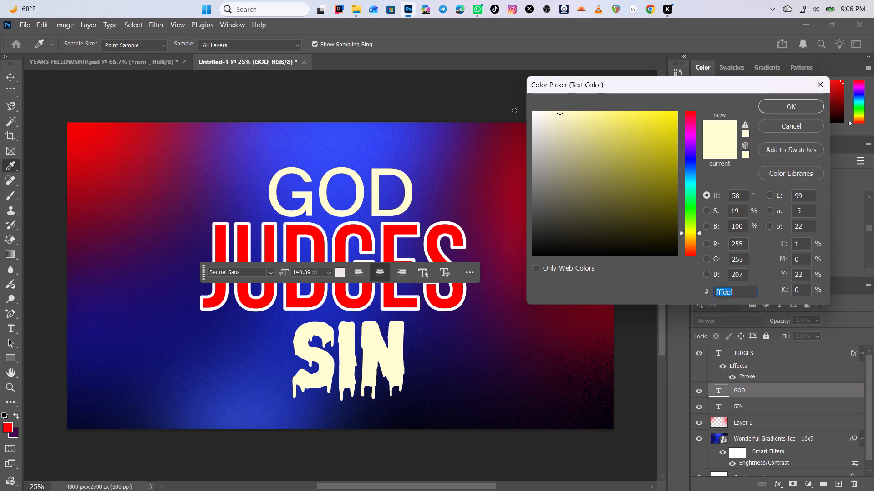
drag(514, 110, 503, 97)
click(800, 104)
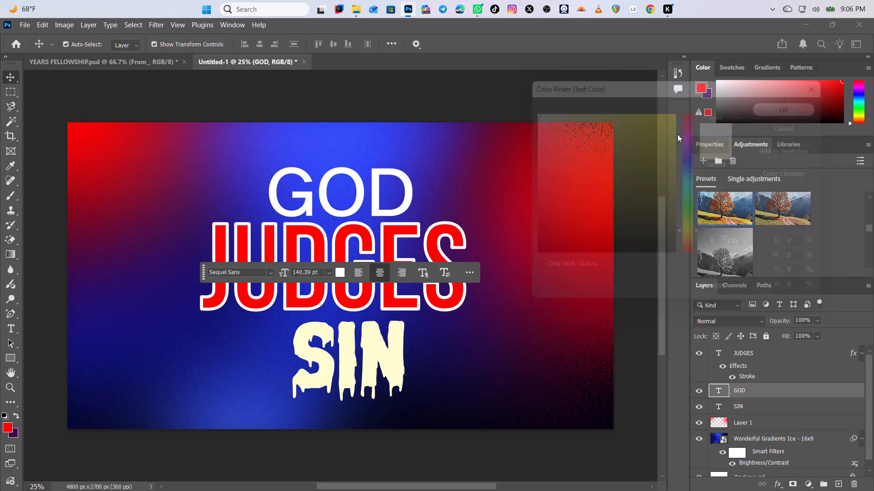
Move the GOD text slightly up to widen the gap above JUDGES.
drag(340, 195, 343, 188)
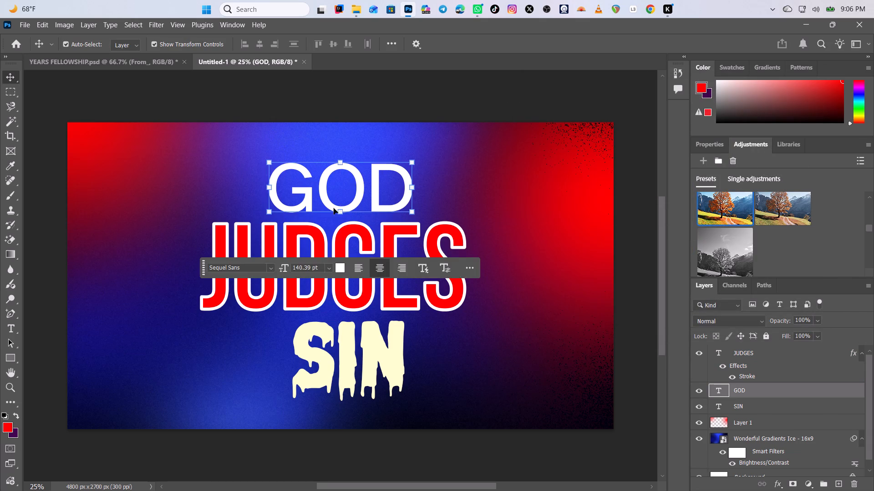
click(149, 185)
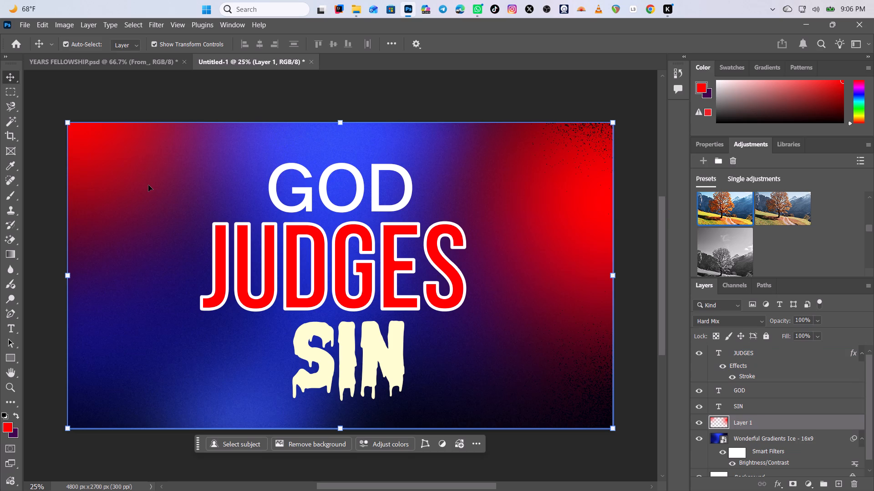
Add a black Multiply drop shadow to JUDGES with 50% opacity, 0 px distance, 3% spread and 167 px size.
click(355, 276)
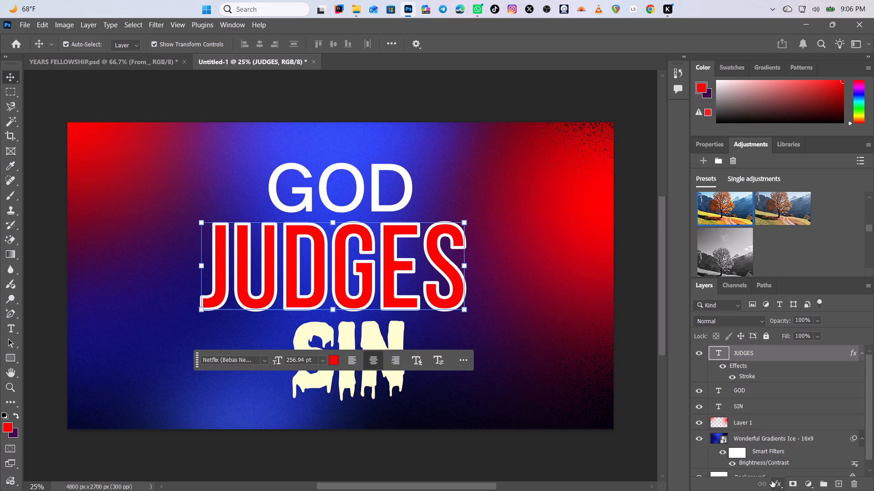
click(772, 482)
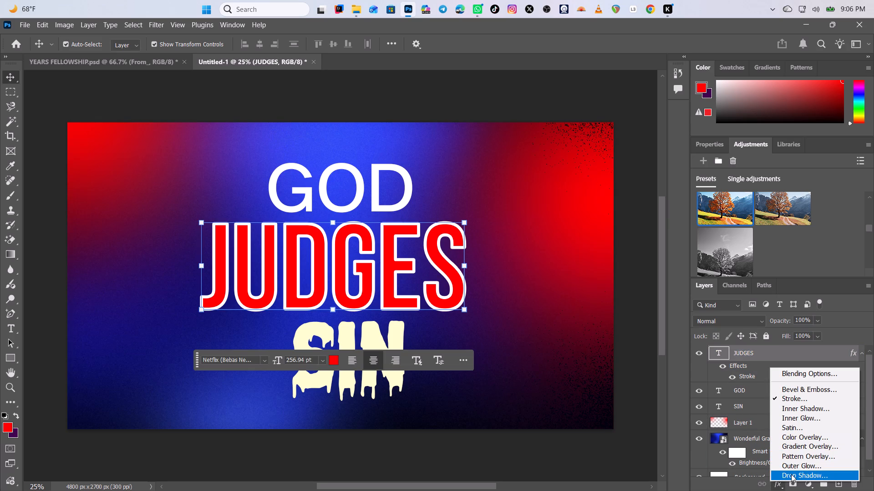
click(791, 474)
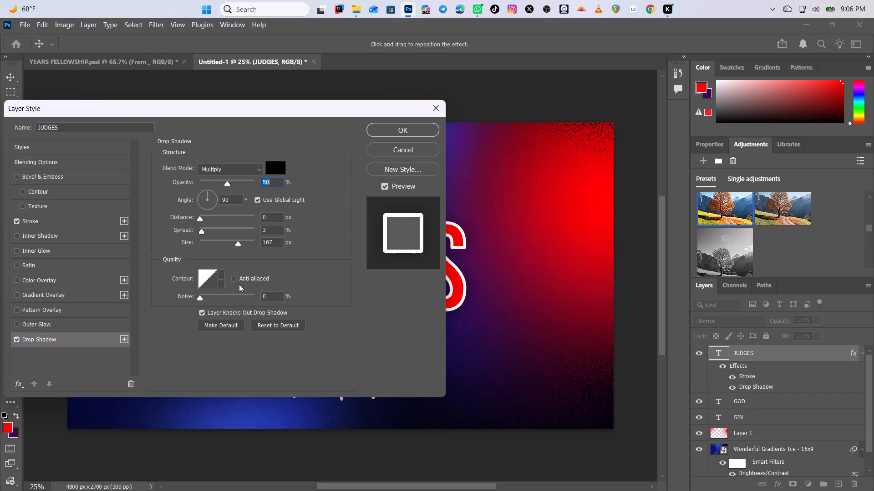
click(388, 125)
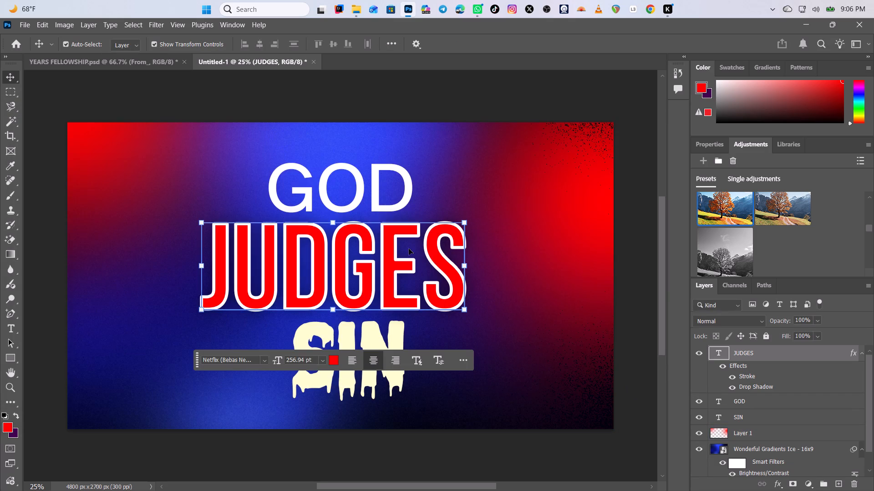
Add a soft drop shadow to the GOD text, keeping the offered shadow settings.
click(364, 192)
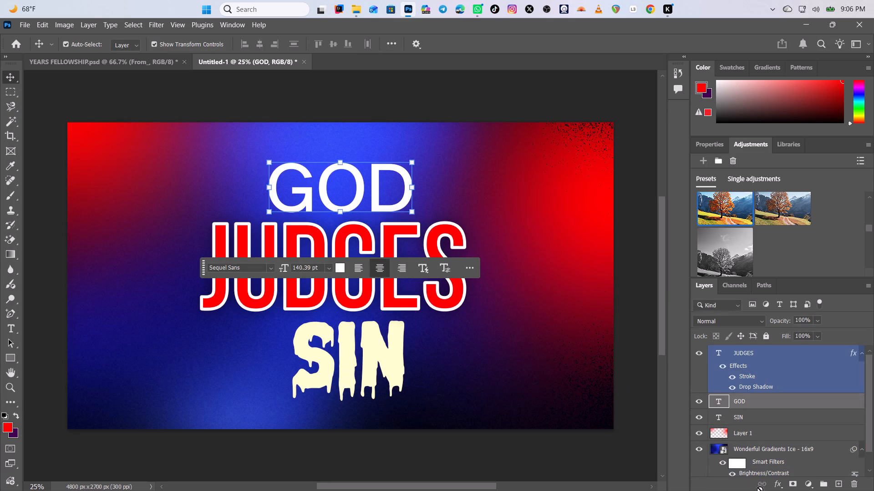
click(773, 485)
click(785, 476)
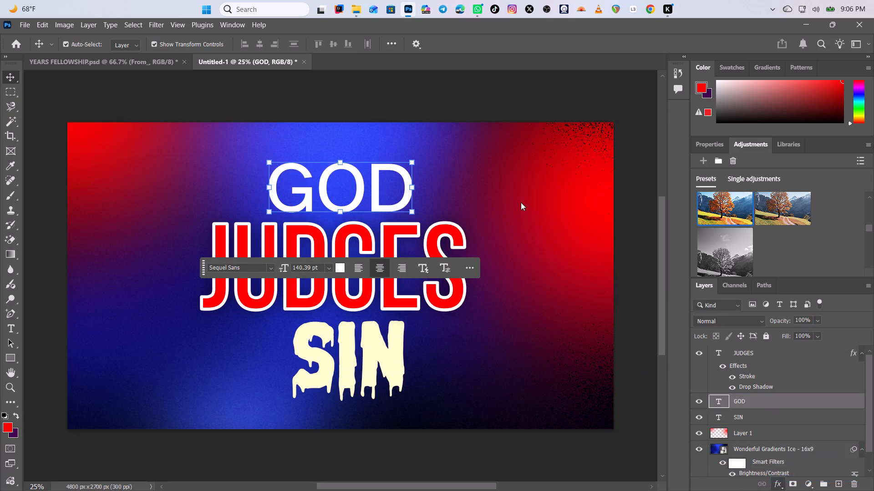
click(392, 129)
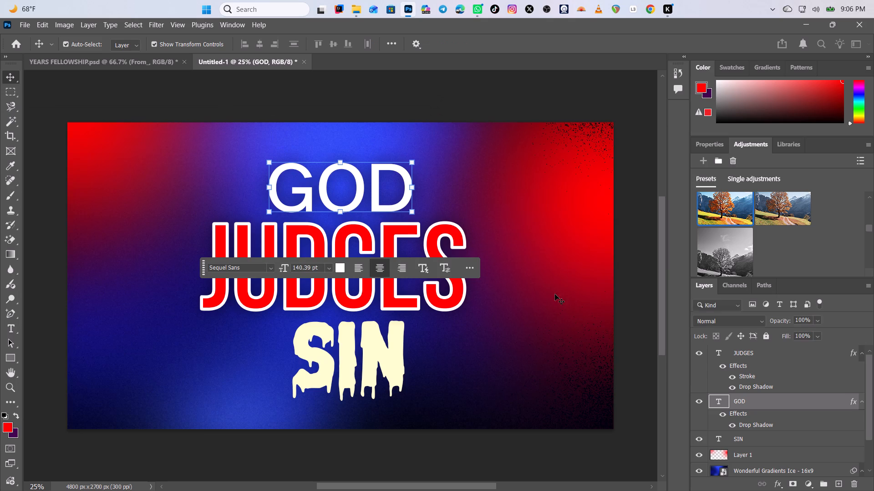
Enlarge the SIN text proportionally and shift it to sit centred beneath JUDGES.
click(362, 362)
drag(295, 400, 288, 407)
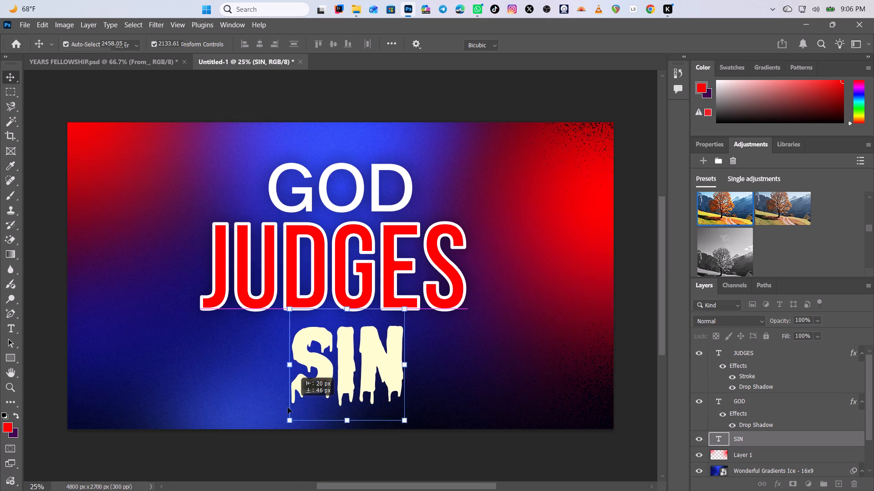
drag(288, 407, 283, 399)
drag(282, 413, 269, 427)
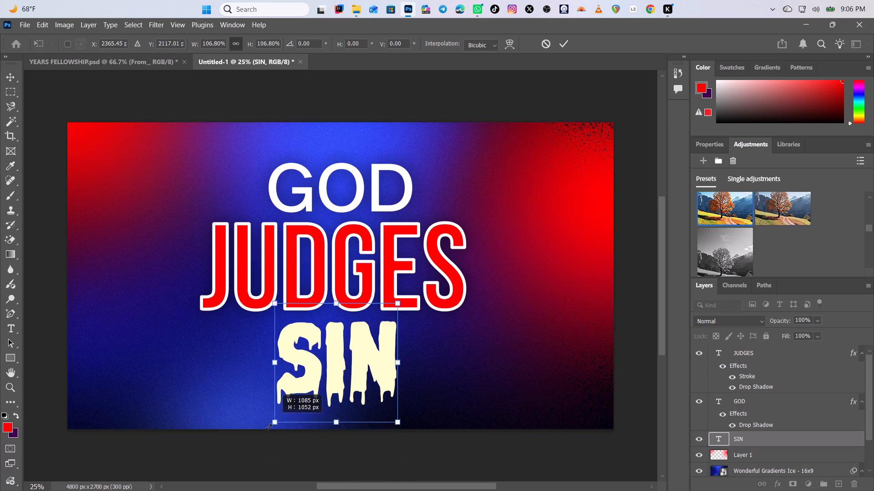
drag(269, 427, 268, 427)
drag(311, 397, 313, 393)
click(198, 140)
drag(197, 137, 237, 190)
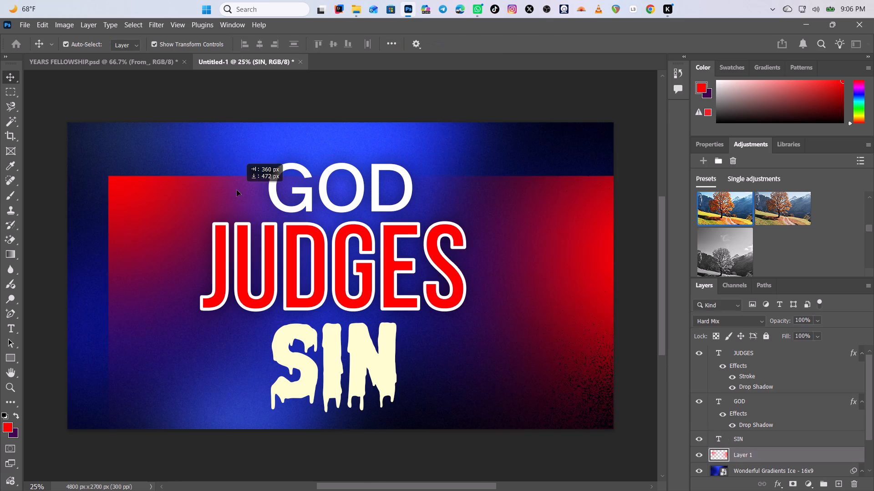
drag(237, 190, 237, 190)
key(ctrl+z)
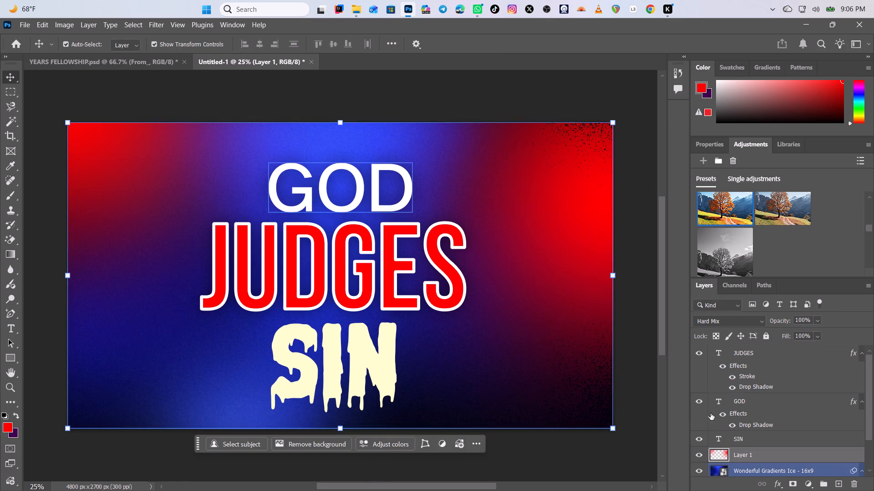
Fully lock Layer 1 and the Wonderful Gradients Ice - 16x9 background layer.
click(767, 330)
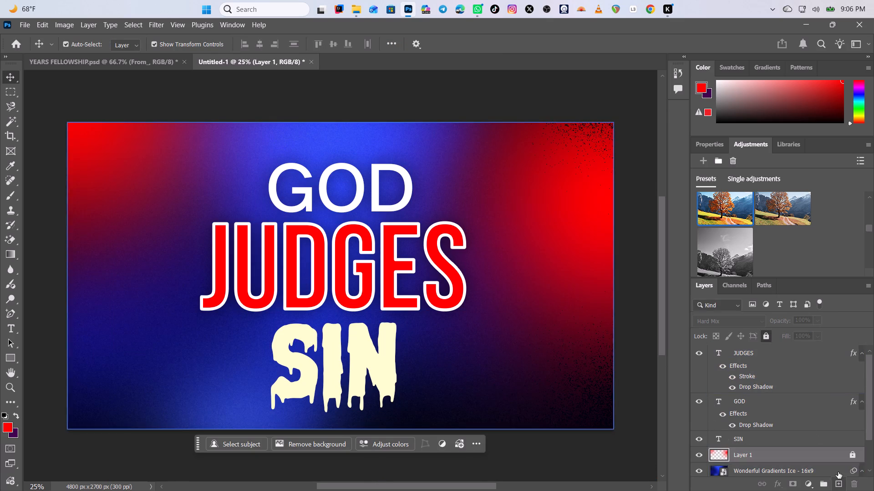
click(838, 472)
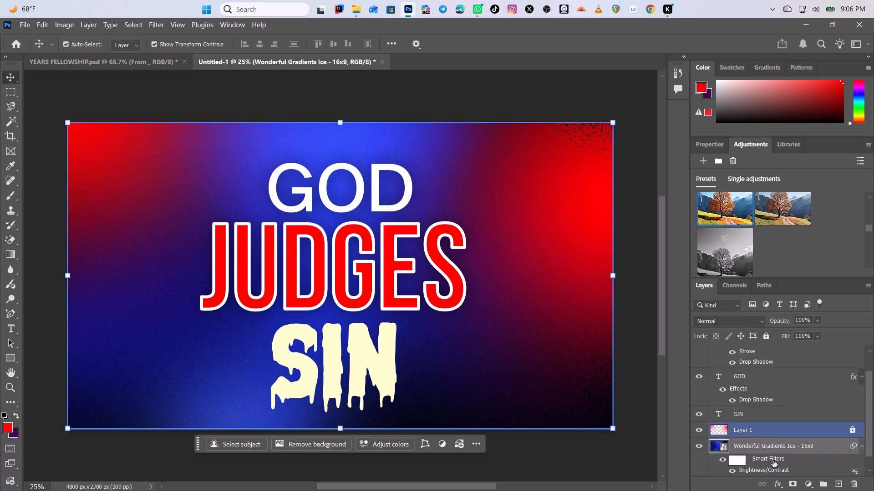
click(766, 336)
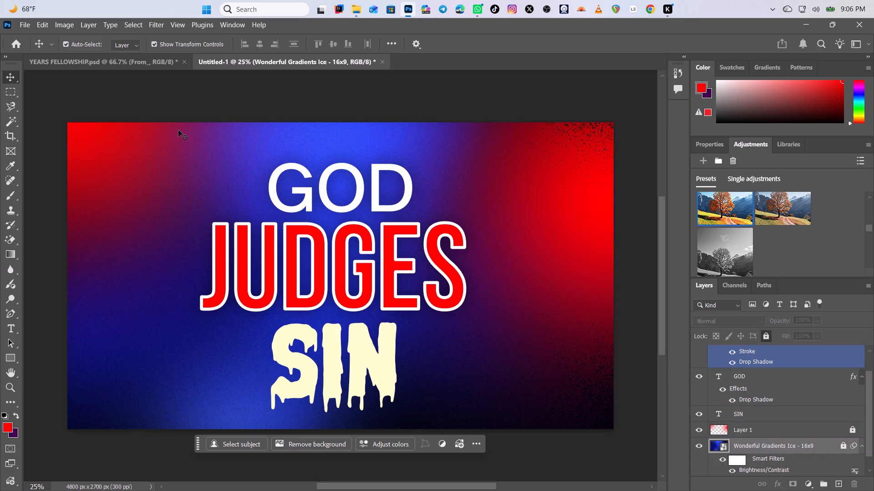
Align the GOD, JUDGES and SIN text layers to each other by their horizontal centres.
drag(178, 130, 427, 411)
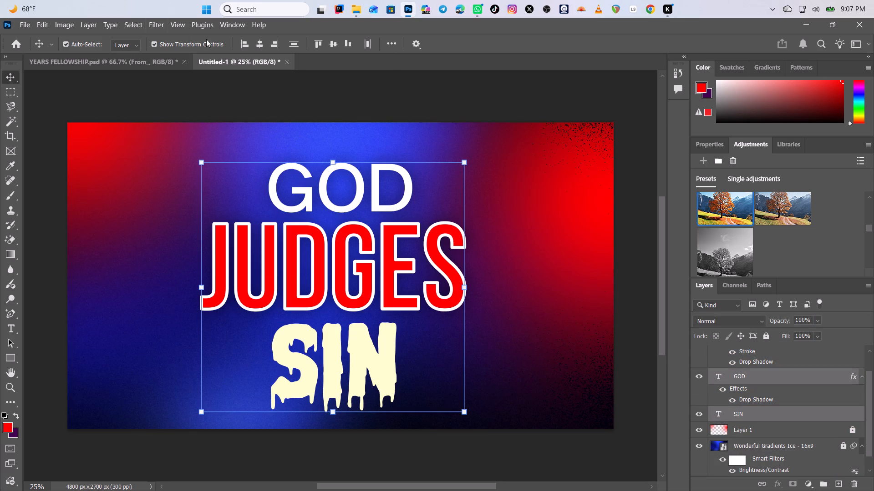
click(255, 44)
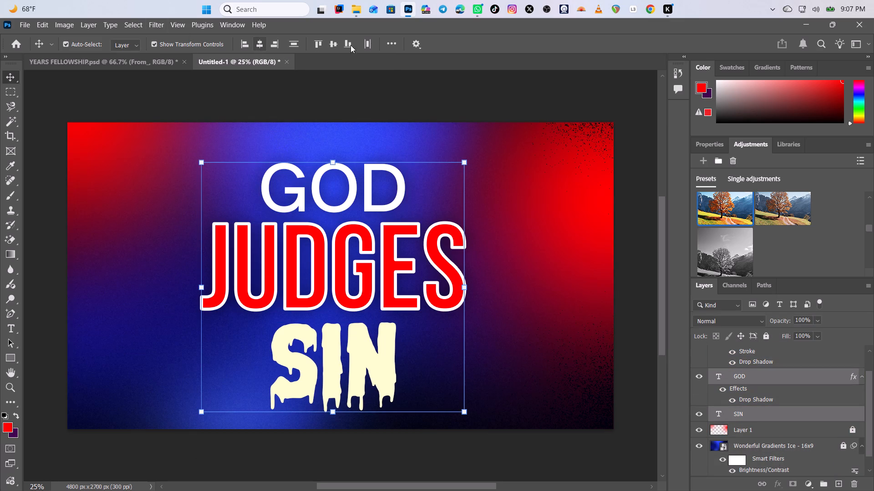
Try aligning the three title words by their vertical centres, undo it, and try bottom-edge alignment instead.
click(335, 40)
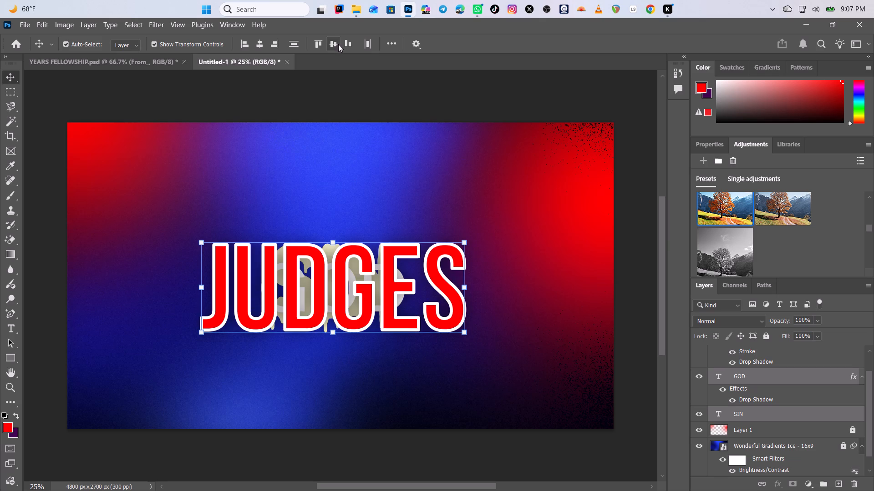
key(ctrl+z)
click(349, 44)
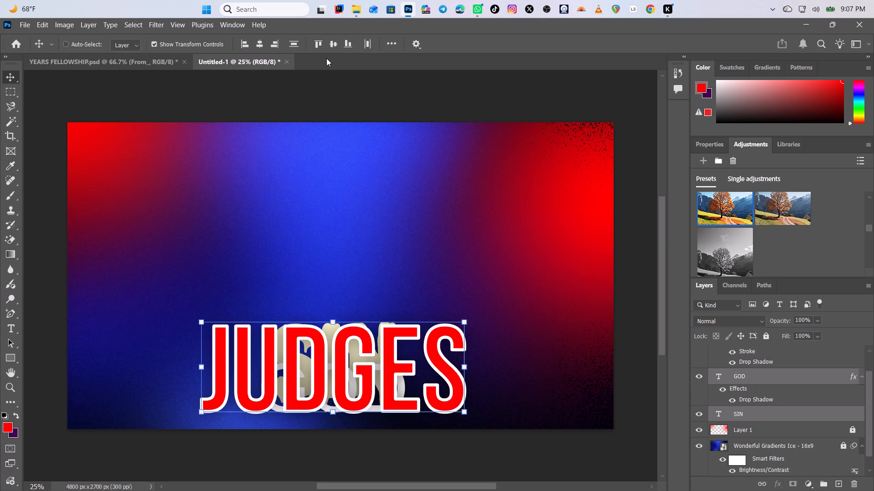
Undo the bottom-edge alignment and align the GOD, JUDGES and SIN text by their horizontal centres.
key(ctrl+z)
click(258, 44)
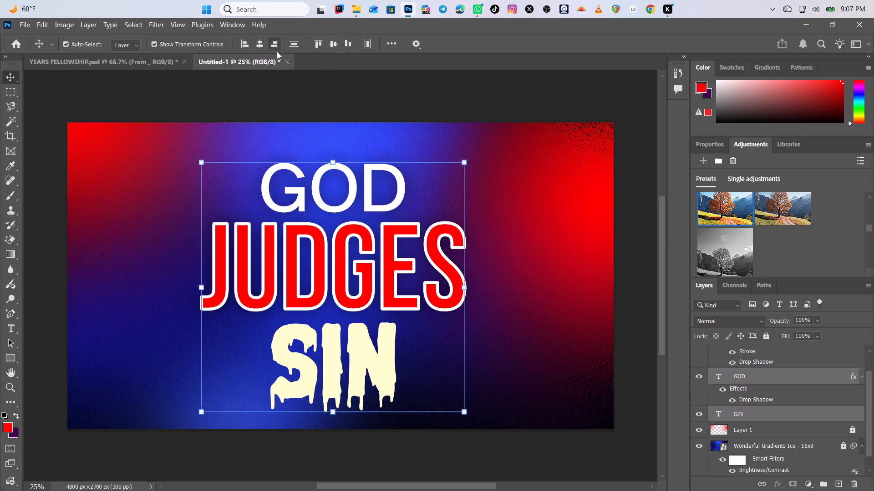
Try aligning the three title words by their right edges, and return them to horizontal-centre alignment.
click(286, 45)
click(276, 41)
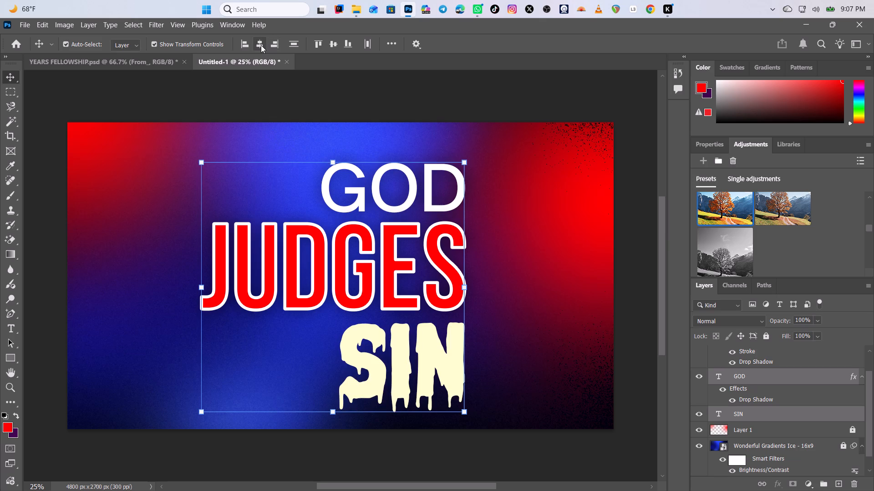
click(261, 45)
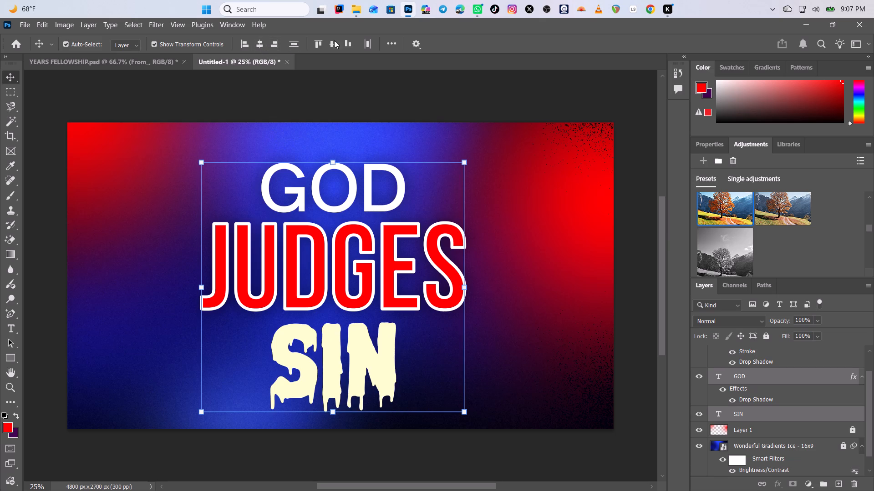
Distribute the three title words vertically with even spacing and deselect them.
click(291, 45)
click(294, 43)
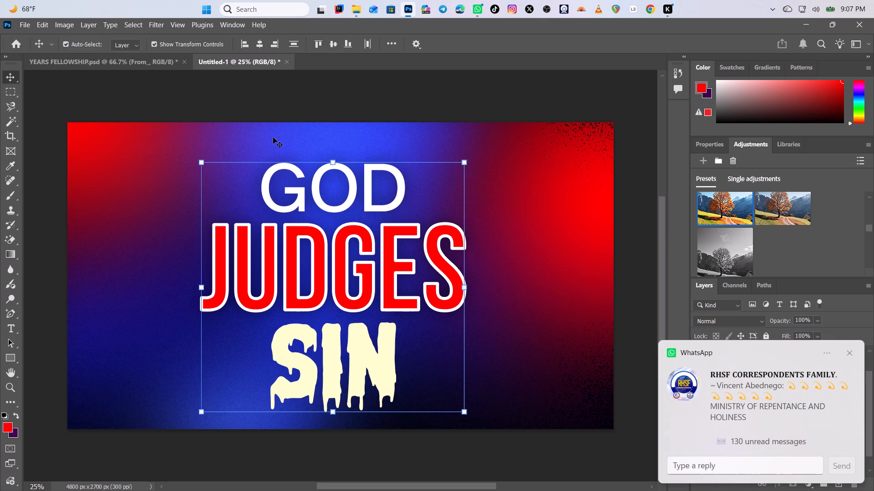
click(173, 136)
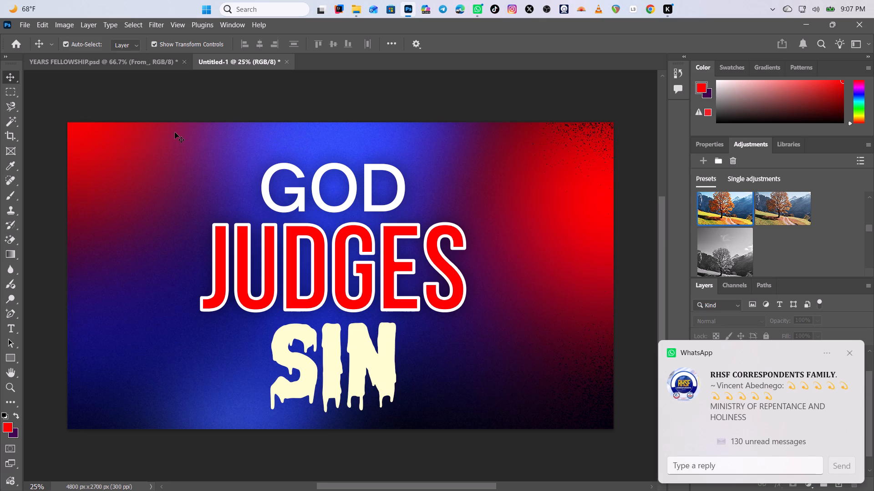
Add two exclamation marks to the SIN text so it reads SIN!!, commit the edit and deselect the layer.
double_click(366, 360)
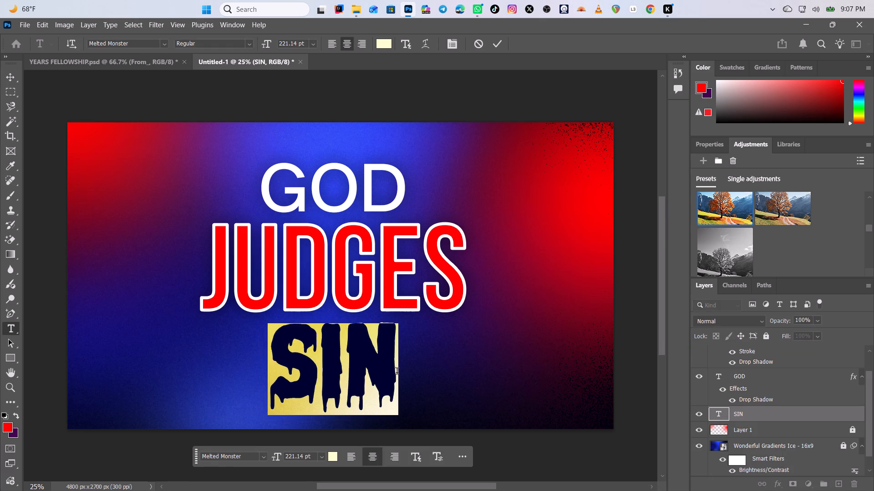
click(398, 373)
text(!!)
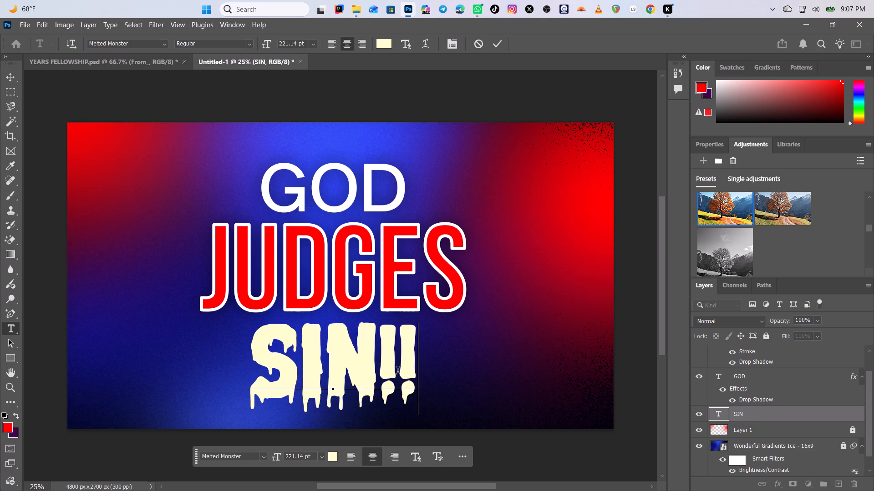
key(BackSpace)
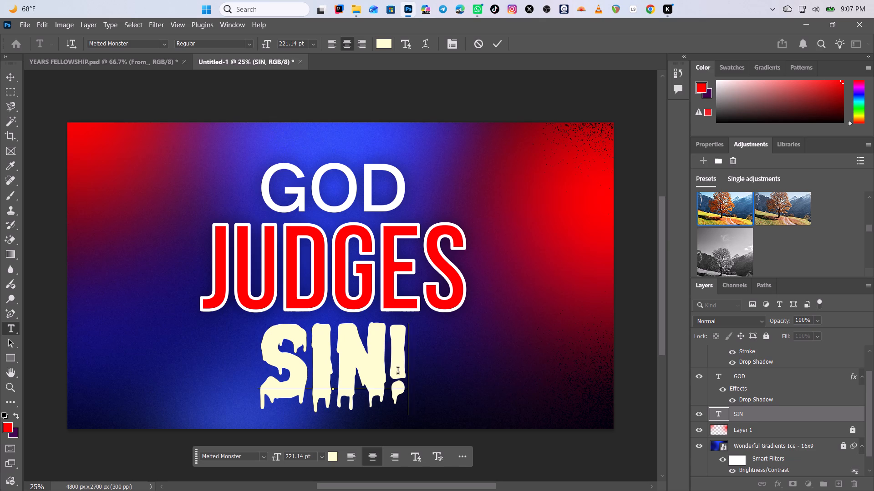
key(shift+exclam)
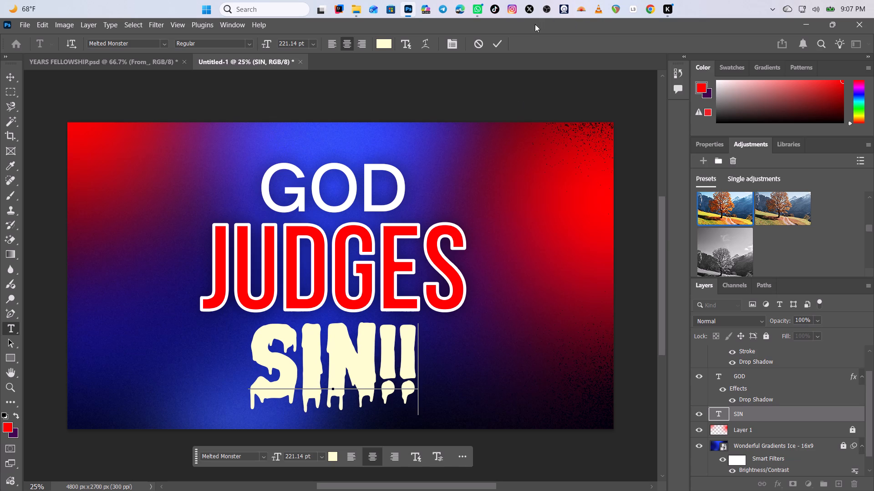
click(493, 40)
click(109, 158)
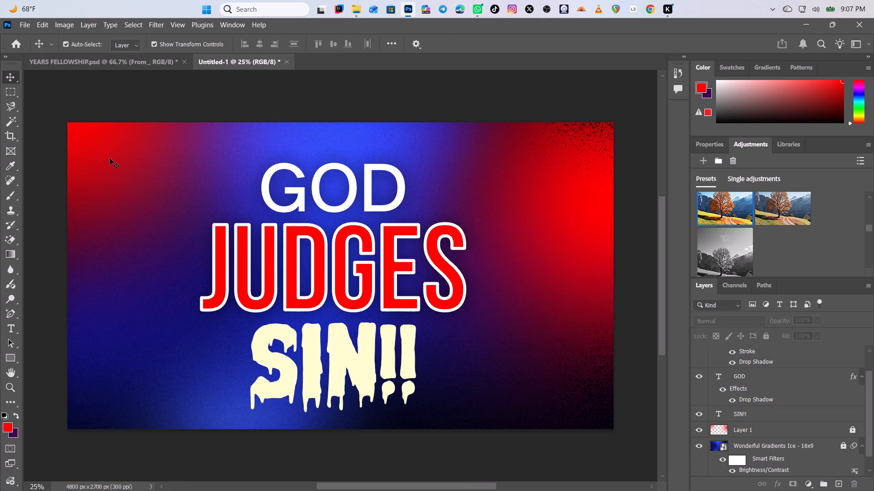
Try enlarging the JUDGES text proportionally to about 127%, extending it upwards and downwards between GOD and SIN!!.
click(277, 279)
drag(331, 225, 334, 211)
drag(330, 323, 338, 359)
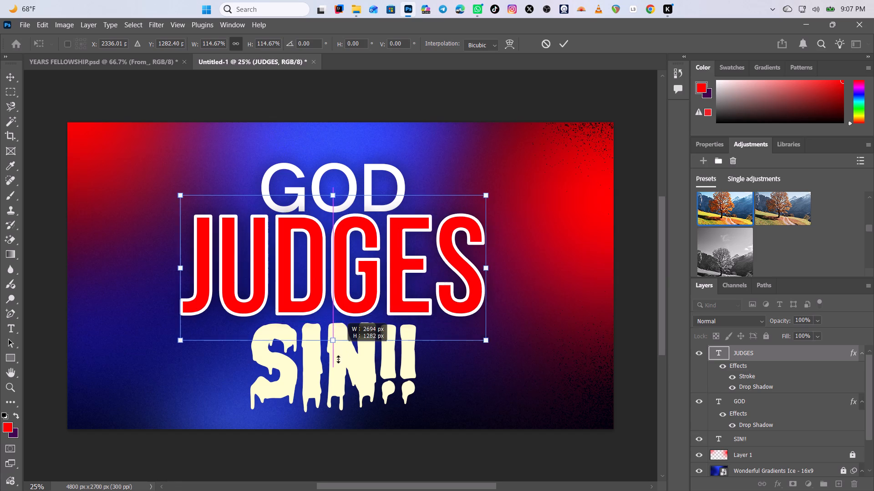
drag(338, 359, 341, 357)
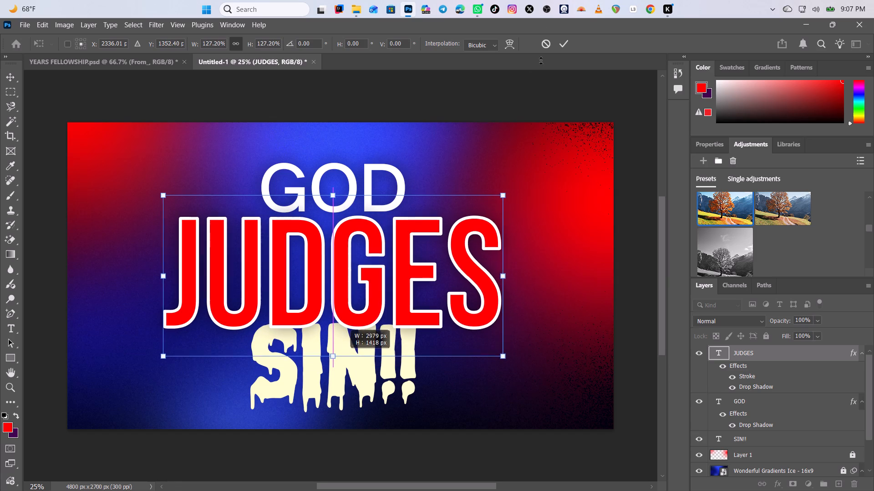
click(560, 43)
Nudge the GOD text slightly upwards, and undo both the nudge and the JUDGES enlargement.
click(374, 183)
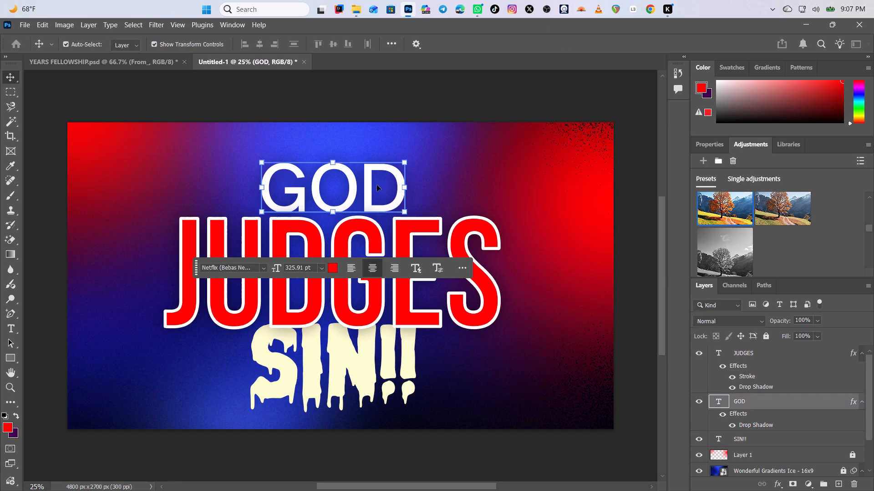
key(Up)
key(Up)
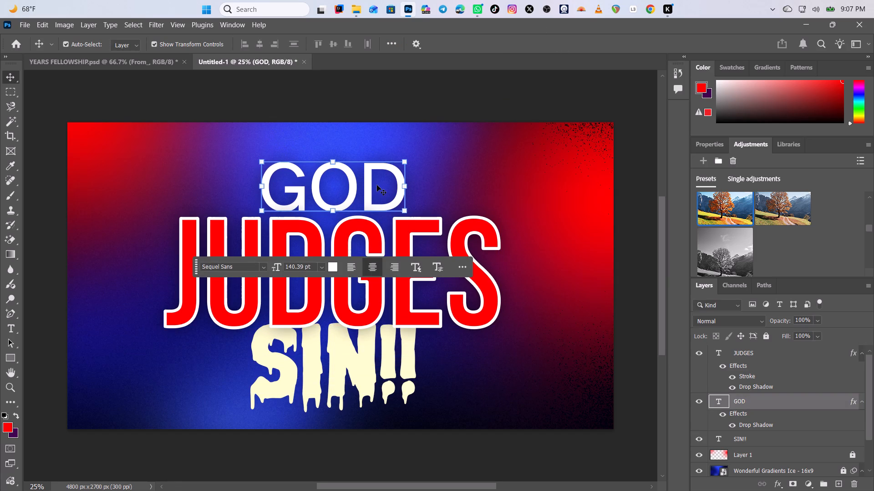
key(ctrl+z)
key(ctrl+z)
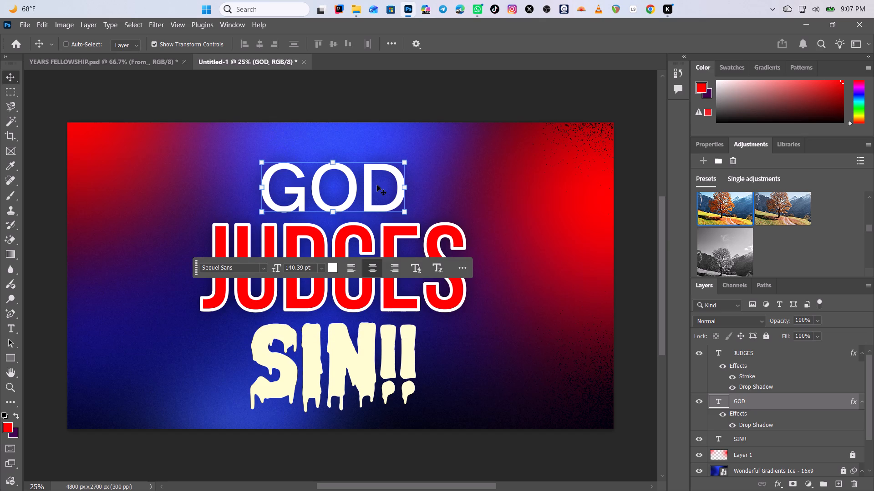
Scale GOD, JUDGES and SIN!! together to about 117% and reposition the stack near the poster's centre, reaching its bottom edge.
click(196, 156)
drag(184, 130, 185, 130)
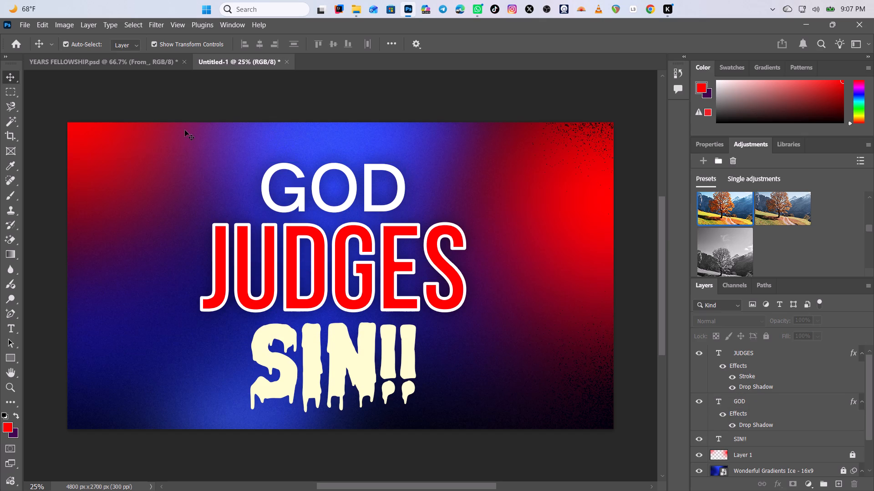
drag(185, 130, 457, 411)
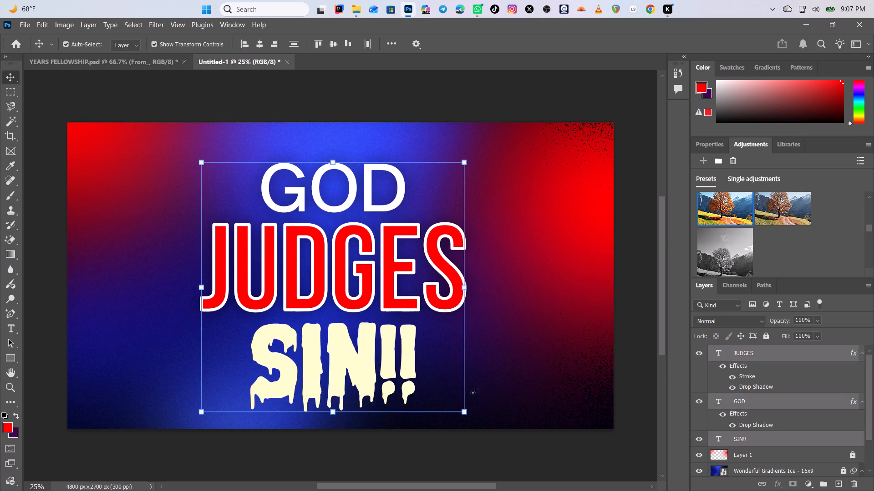
drag(464, 160, 481, 147)
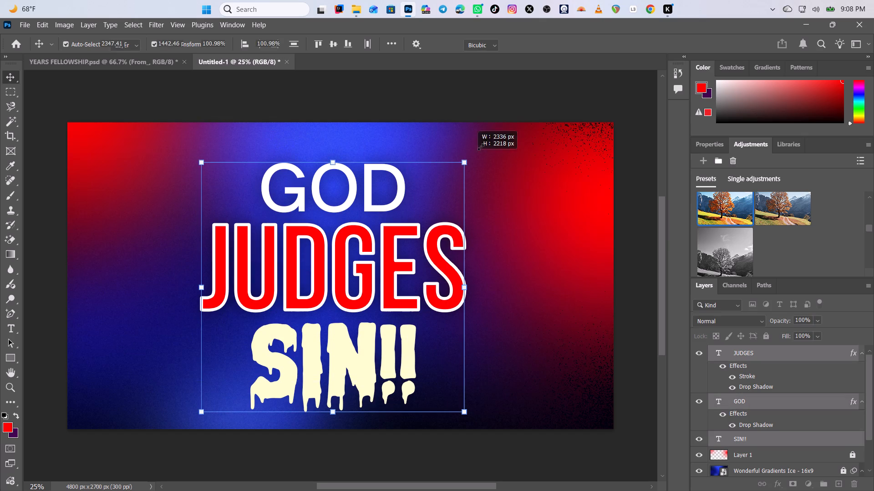
drag(481, 147, 505, 112)
drag(466, 171, 456, 189)
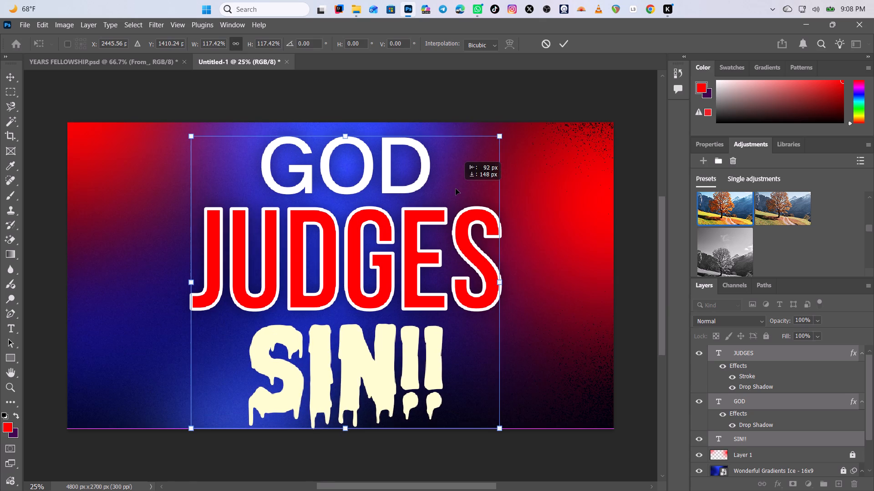
drag(456, 189, 454, 189)
click(562, 43)
click(555, 168)
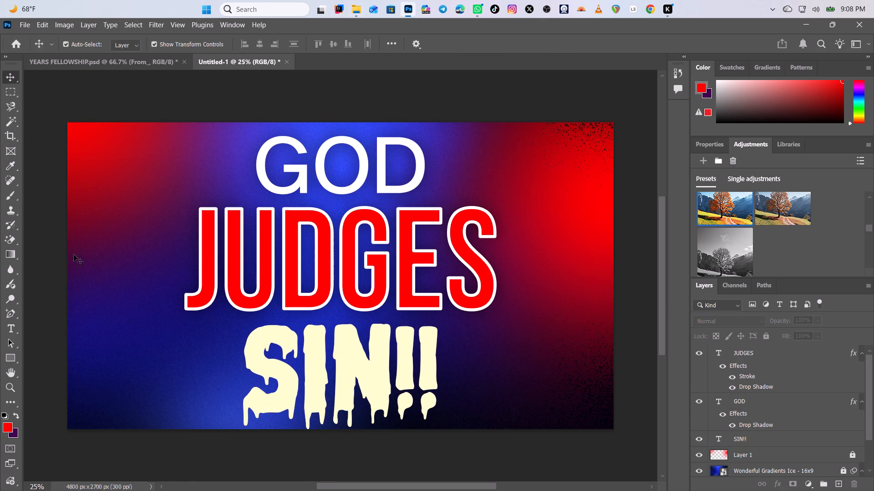
Add the white 48 pt Sequel Sans text "PLEASE REPENT!" at the poster's left edge, beside JUDGES.
click(15, 326)
click(106, 267)
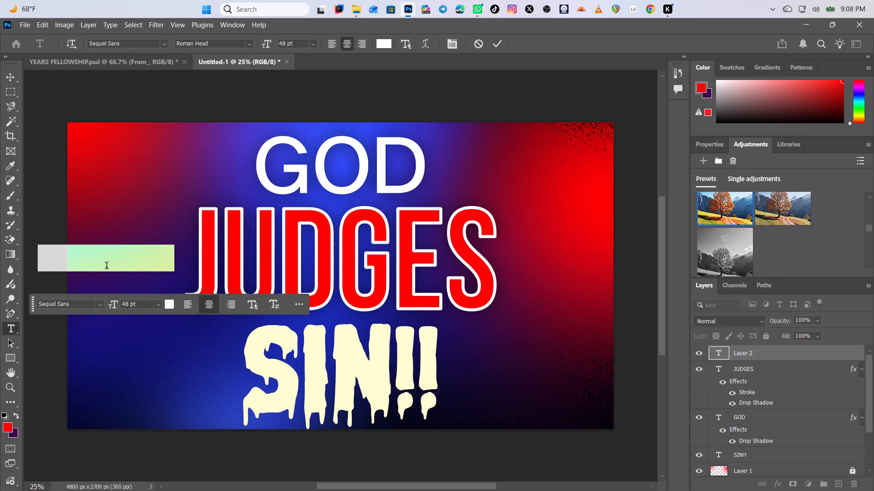
text(PLEASE)
key(space)
text(RE)
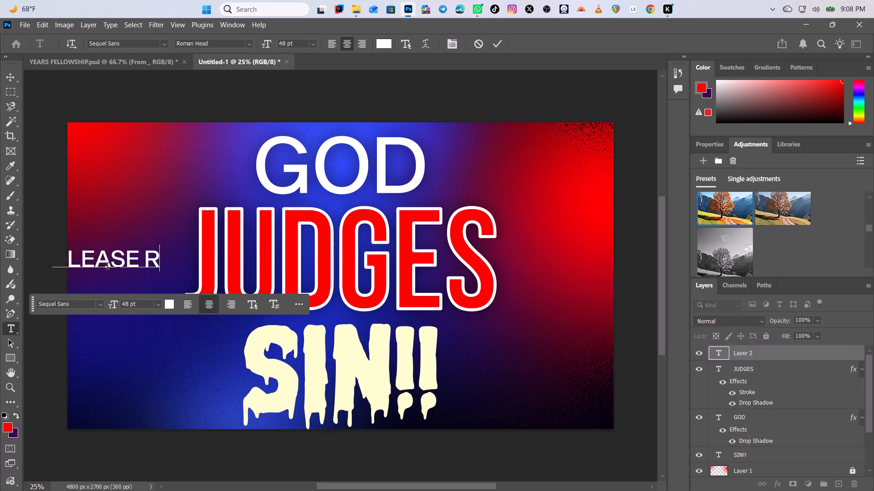
text(PEN)
key(t)
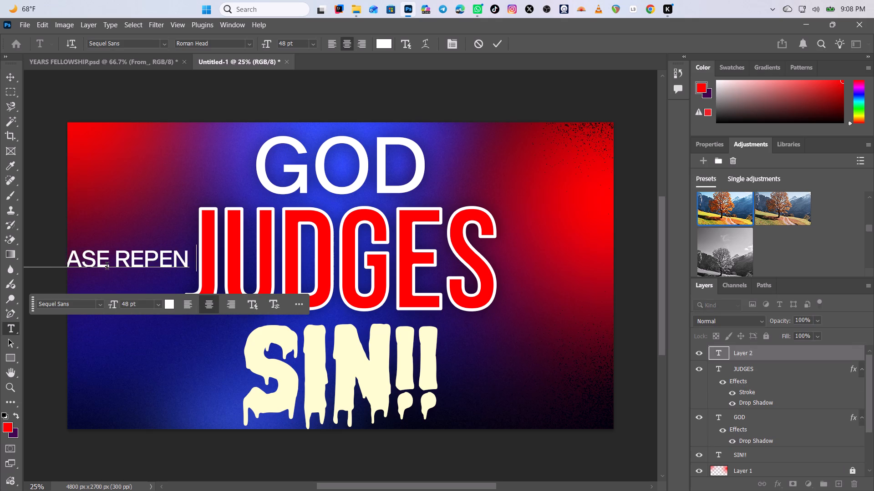
key(shift+exclam)
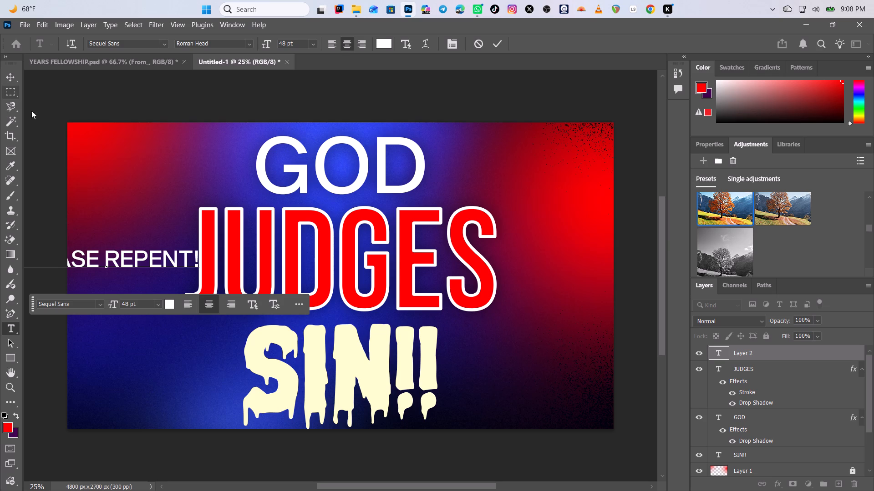
click(498, 38)
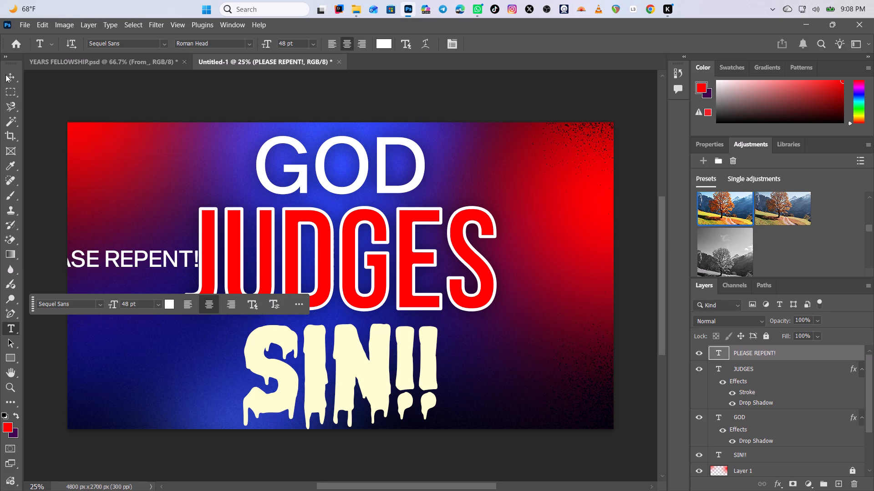
Move the PLEASE REPENT! text up along the poster's left side to the level just below GOD's middle.
click(6, 77)
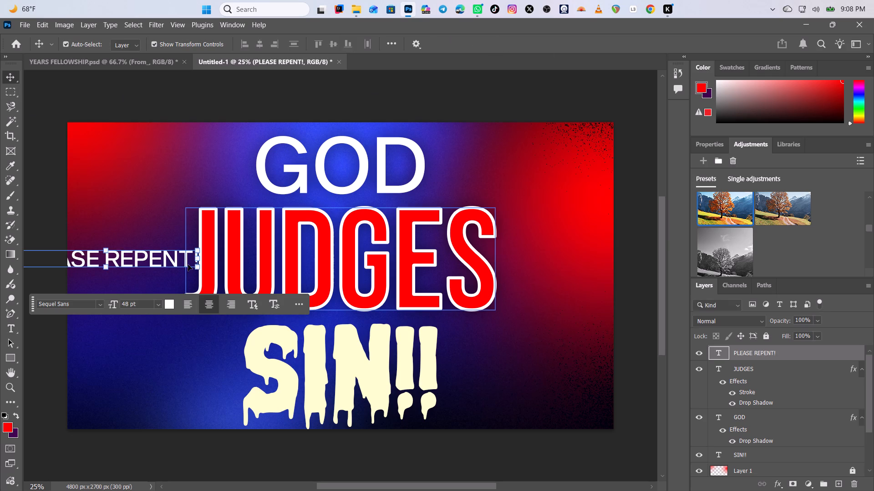
drag(161, 257, 138, 188)
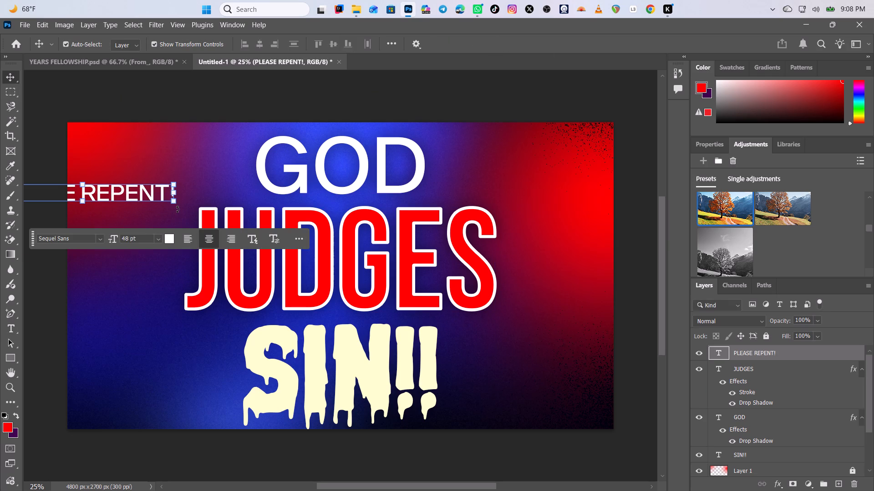
click(179, 208)
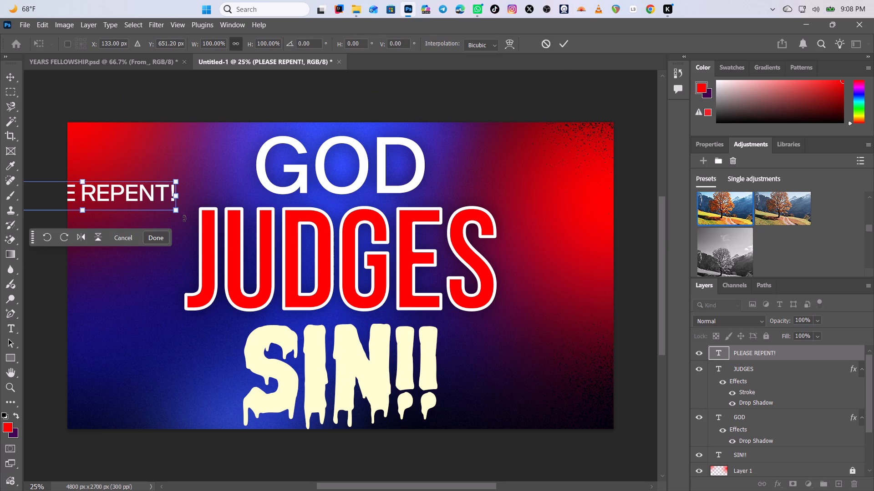
Rotate PLEASE REPENT! to about -48°, scale it to about 68%, and place it diagonally between the poster's left edge and the title.
drag(185, 219, 188, 120)
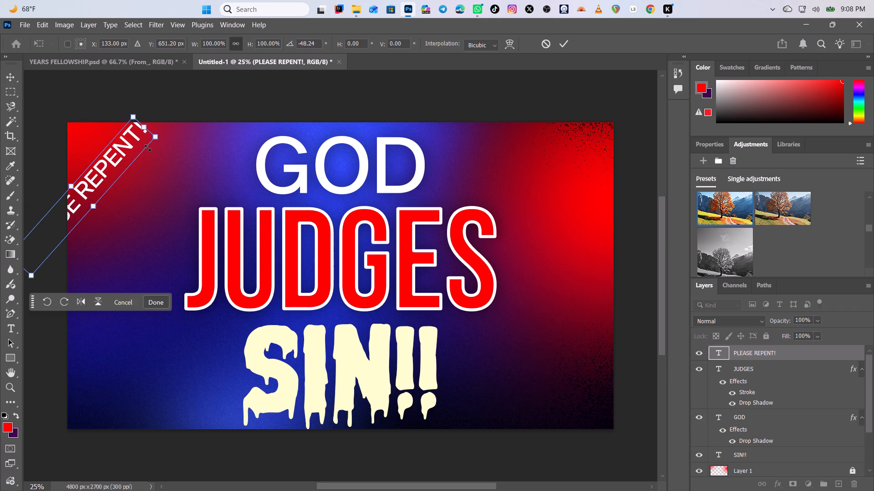
drag(117, 159, 162, 165)
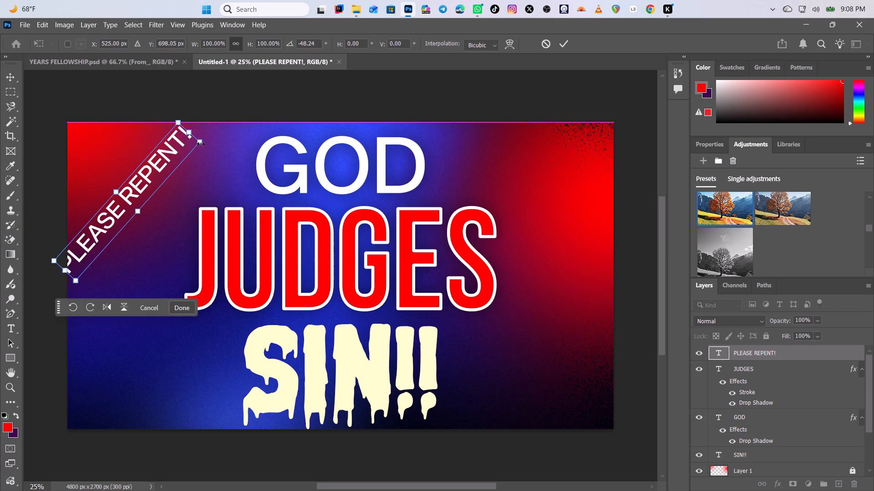
drag(201, 141, 172, 201)
drag(125, 203, 127, 203)
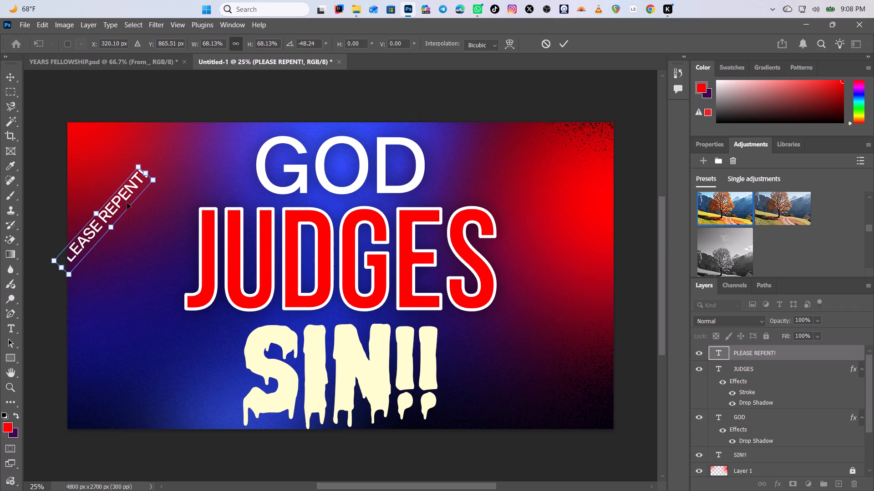
drag(127, 203, 152, 193)
drag(136, 200, 125, 205)
click(140, 235)
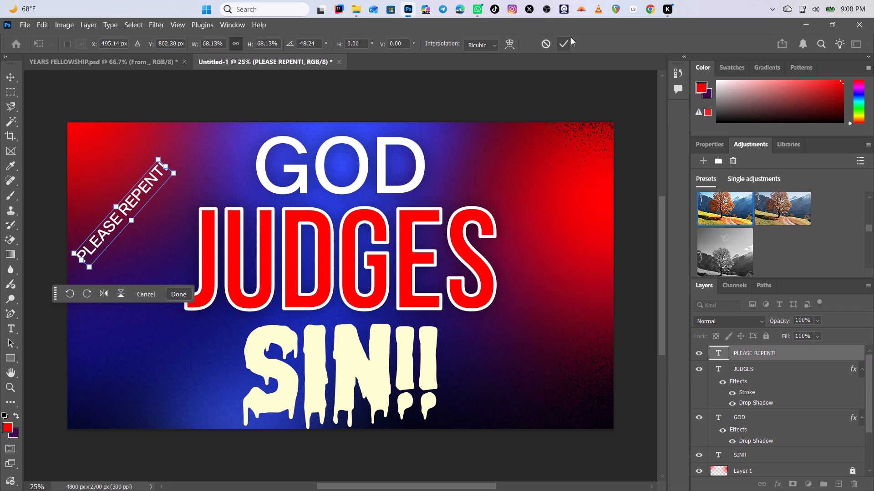
click(568, 40)
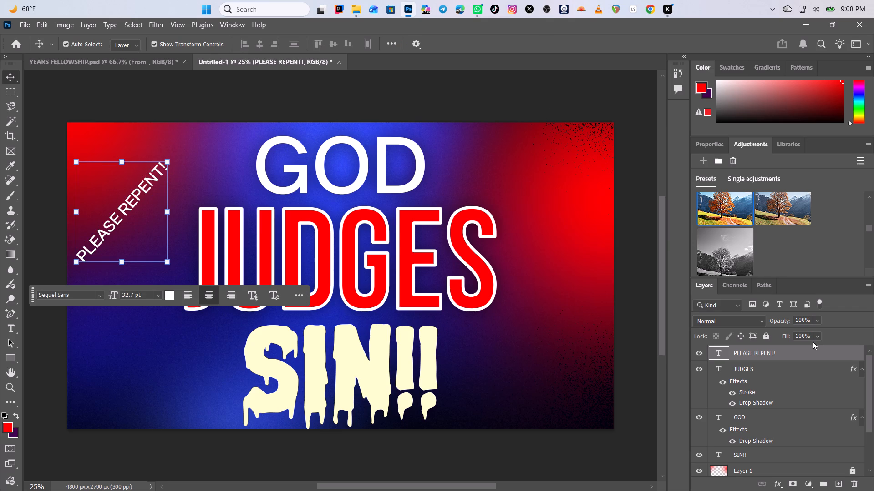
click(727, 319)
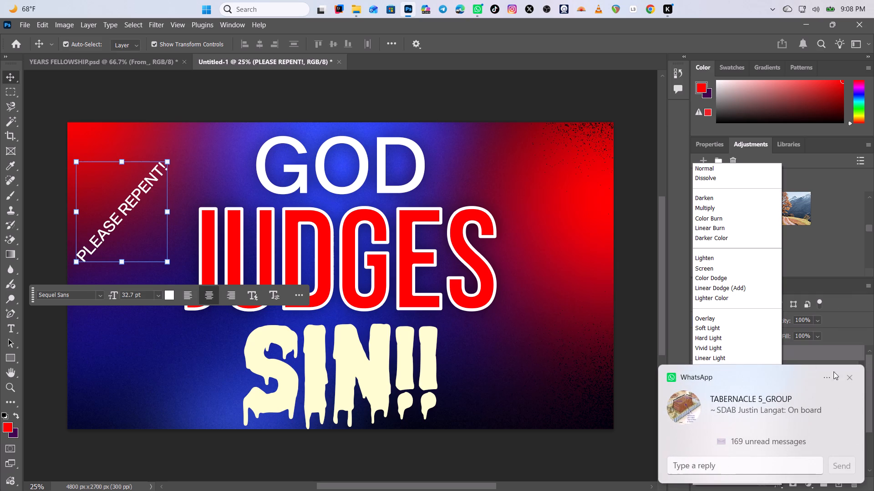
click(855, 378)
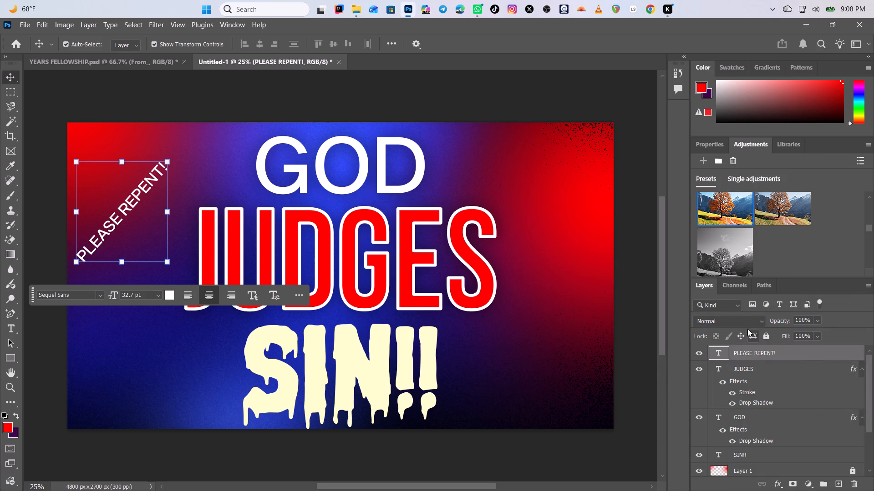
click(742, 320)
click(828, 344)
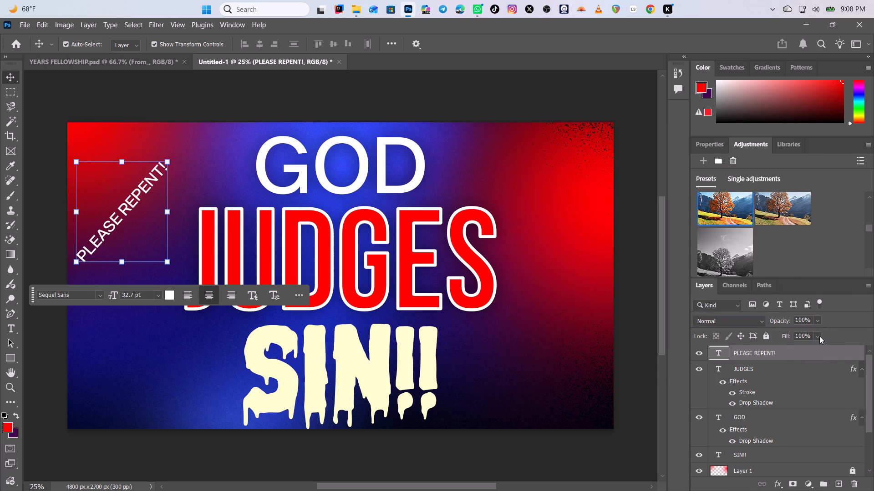
Reduce the PLEASE REPENT! layer's fill to 11% and deselect the layer.
click(819, 336)
drag(828, 349, 808, 352)
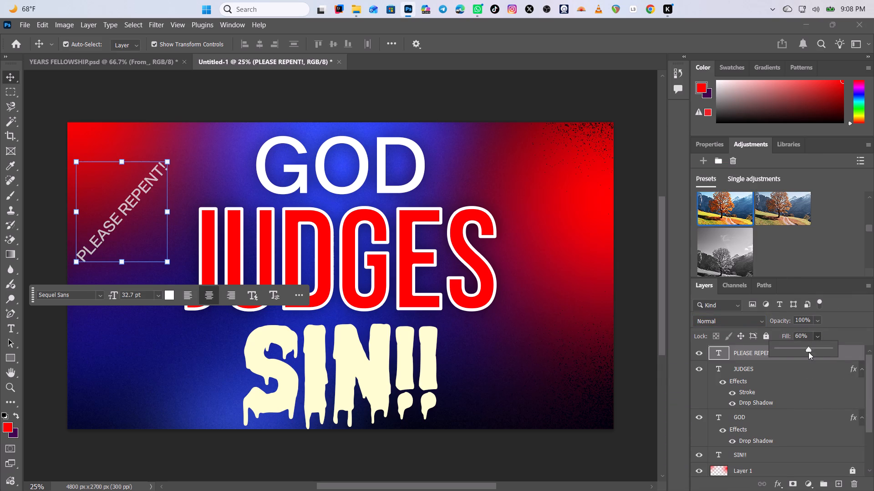
drag(808, 352, 785, 358)
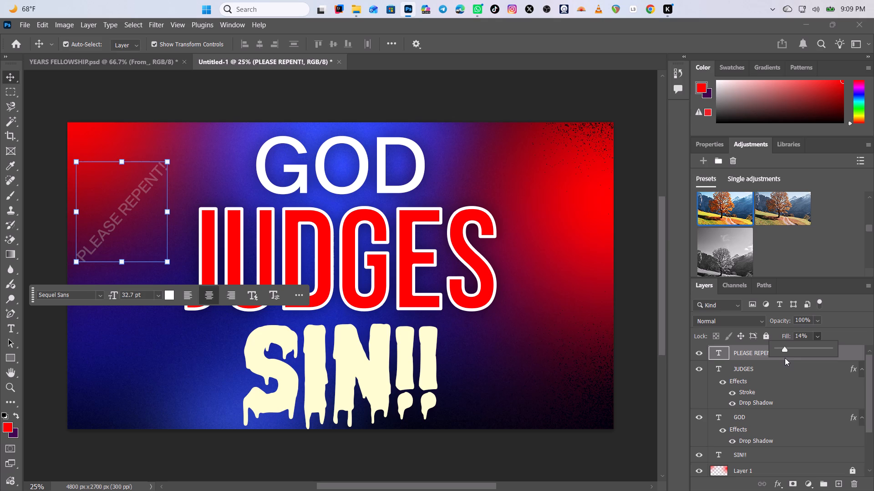
drag(785, 358, 822, 357)
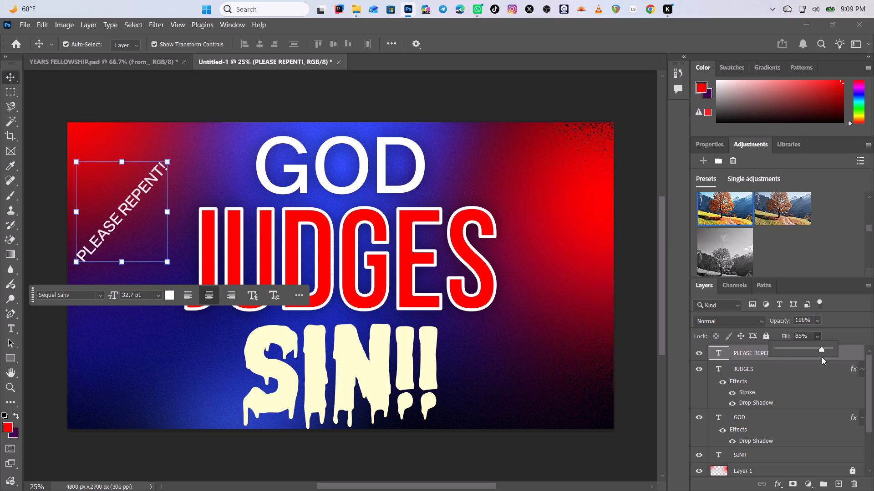
drag(822, 357, 783, 358)
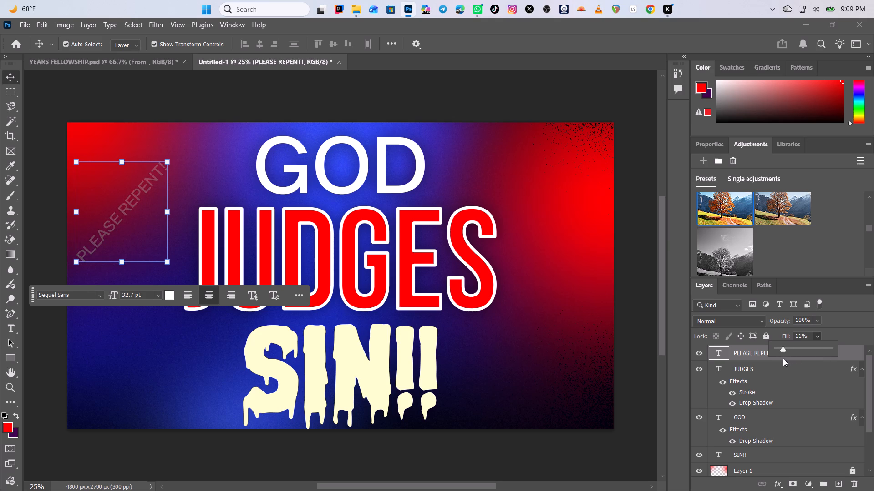
drag(783, 358, 783, 357)
click(137, 333)
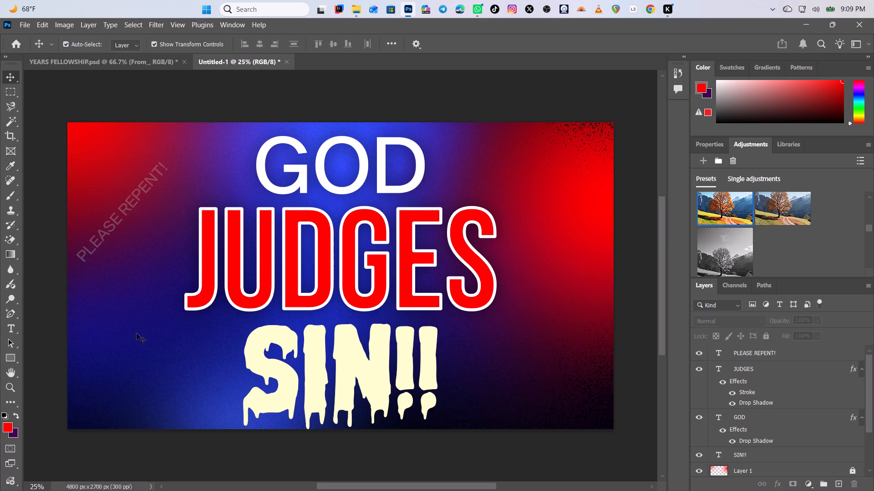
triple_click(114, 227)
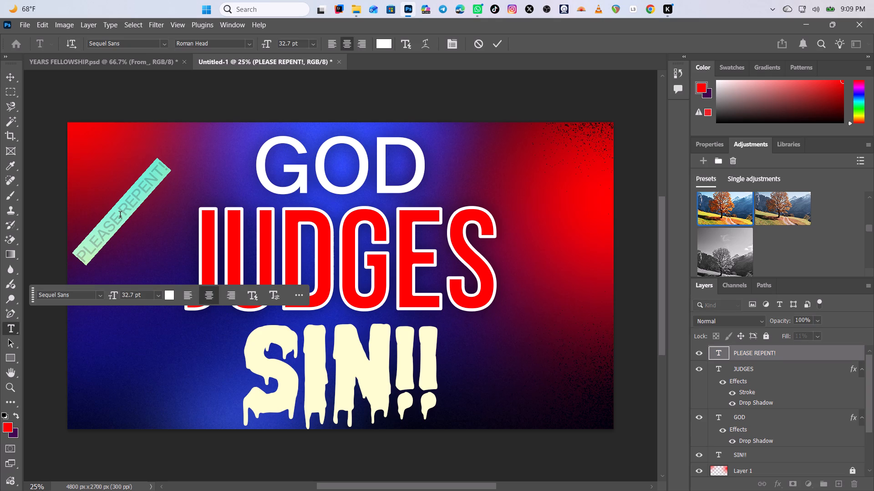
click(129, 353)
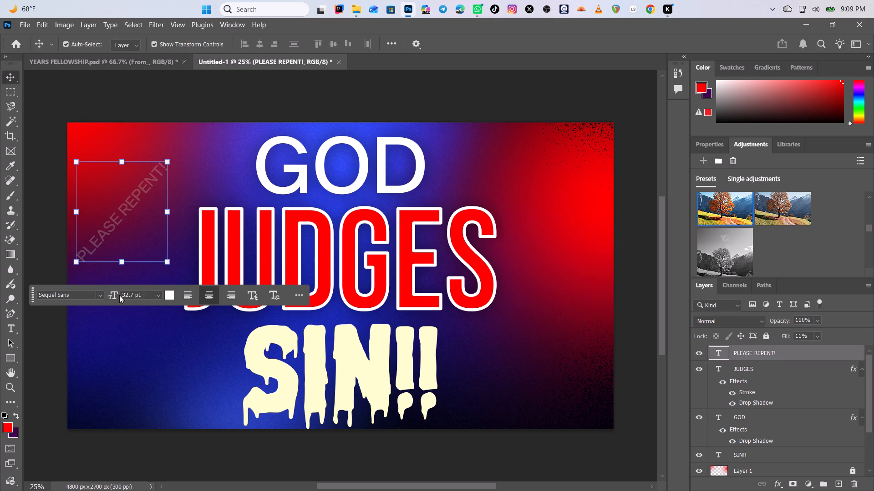
Duplicate the faint diagonal PLEASE REPENT! text three times, placing copies in the poster's lower-right, lower-left and upper-right areas.
key(ctrl+j)
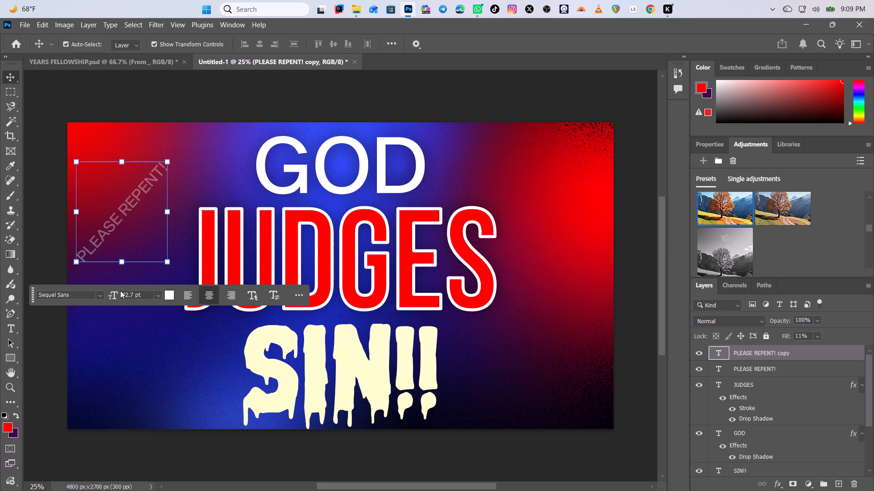
drag(118, 219, 538, 368)
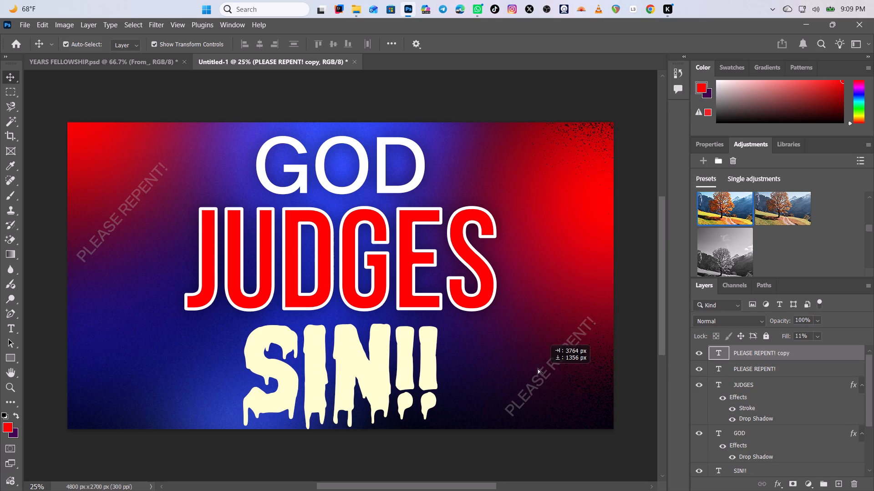
drag(538, 368, 537, 366)
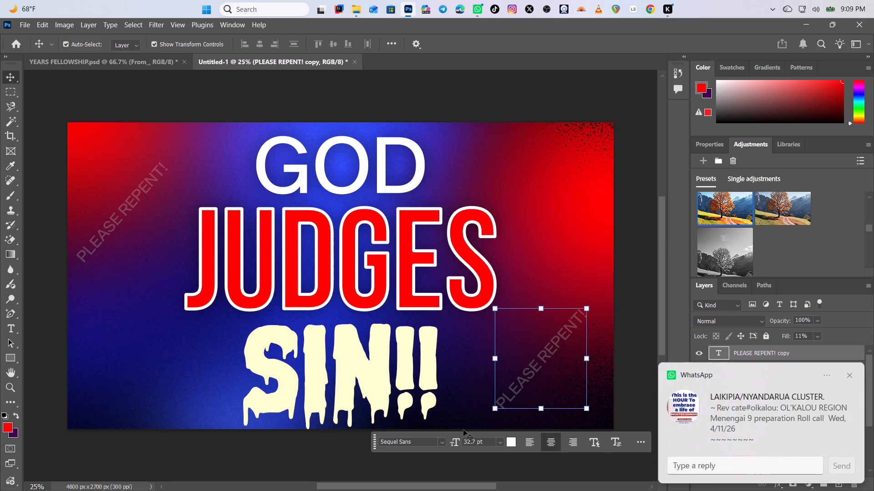
key(ctrl+j)
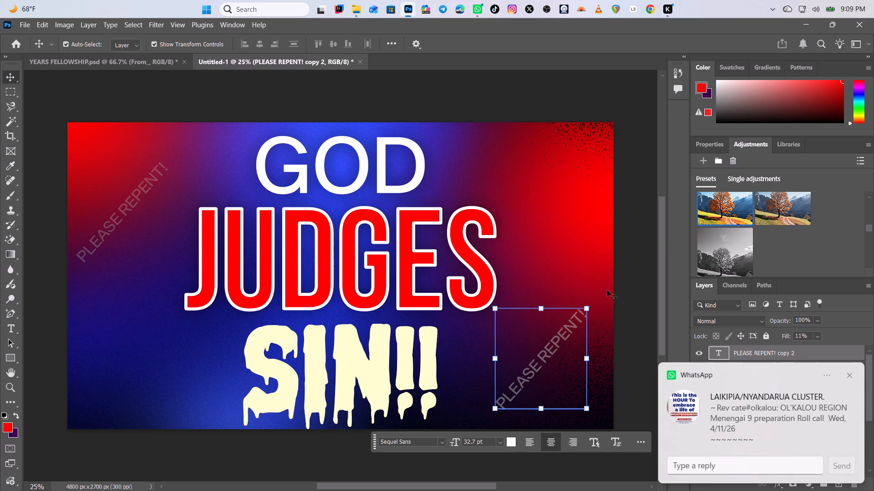
drag(554, 356, 153, 374)
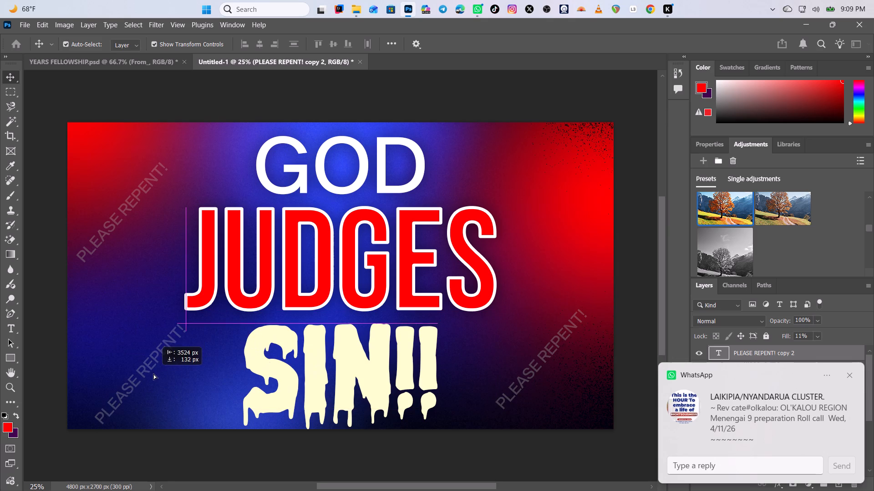
drag(153, 374, 152, 375)
key(ctrl+j)
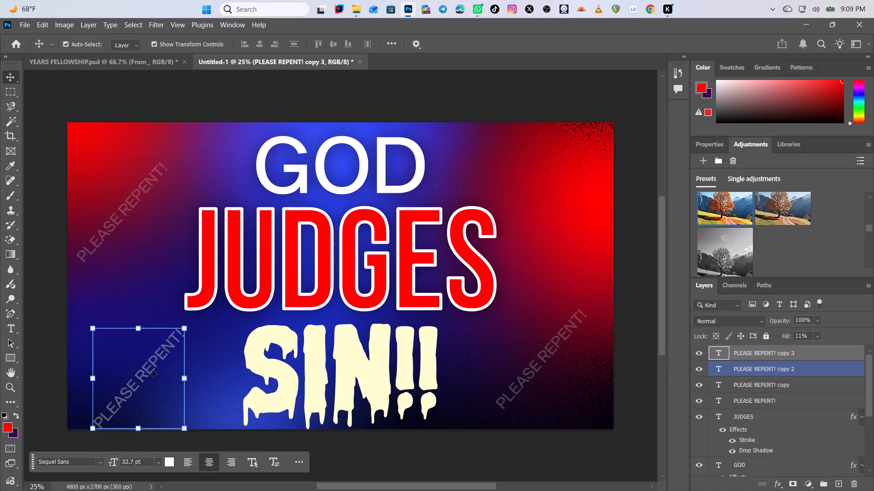
drag(110, 396, 560, 160)
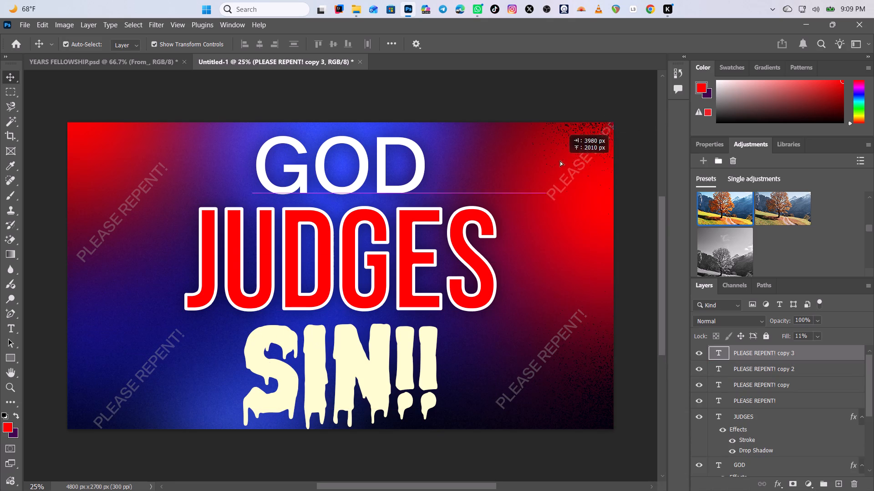
drag(560, 160, 532, 195)
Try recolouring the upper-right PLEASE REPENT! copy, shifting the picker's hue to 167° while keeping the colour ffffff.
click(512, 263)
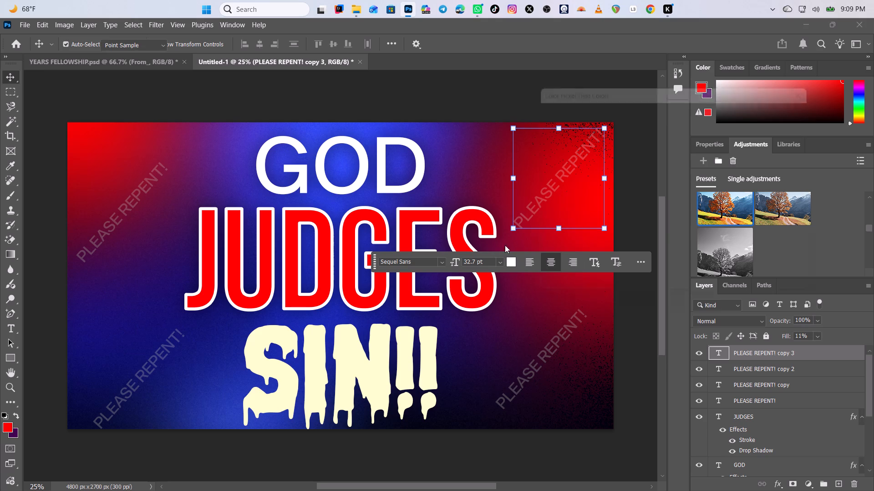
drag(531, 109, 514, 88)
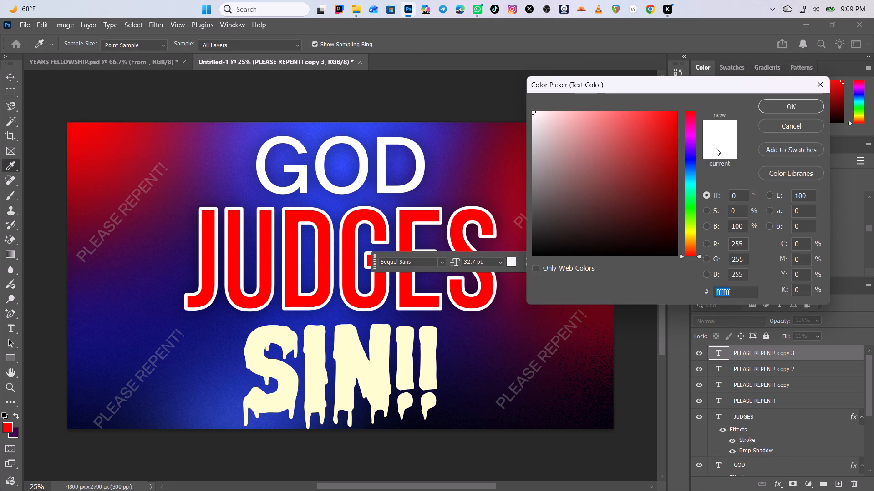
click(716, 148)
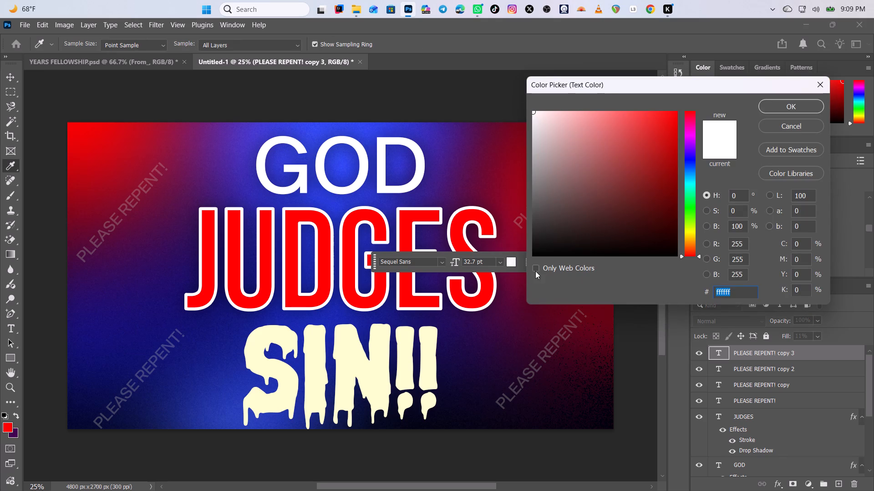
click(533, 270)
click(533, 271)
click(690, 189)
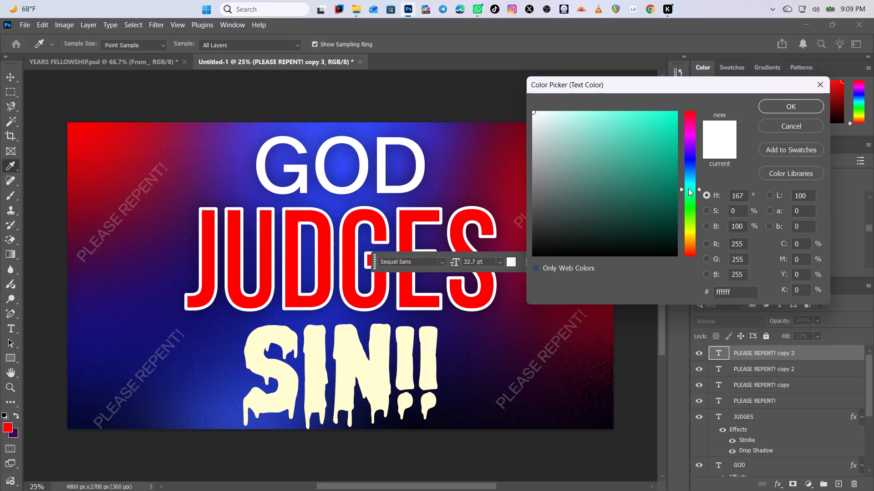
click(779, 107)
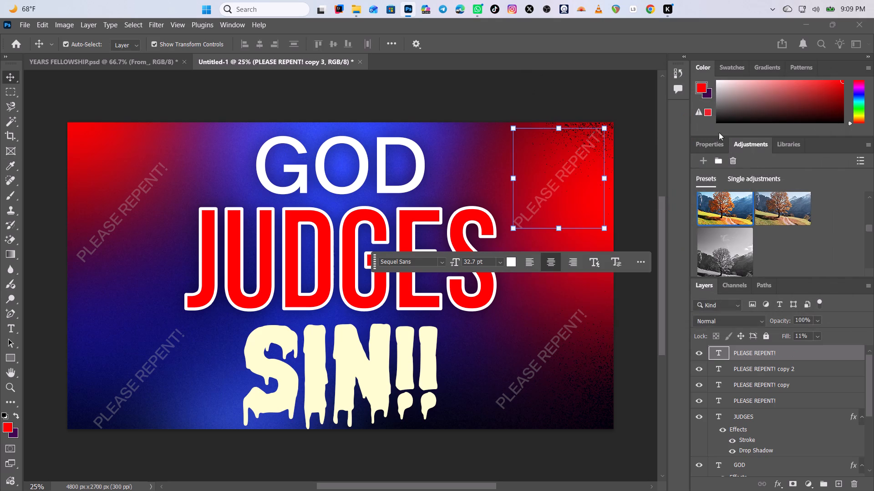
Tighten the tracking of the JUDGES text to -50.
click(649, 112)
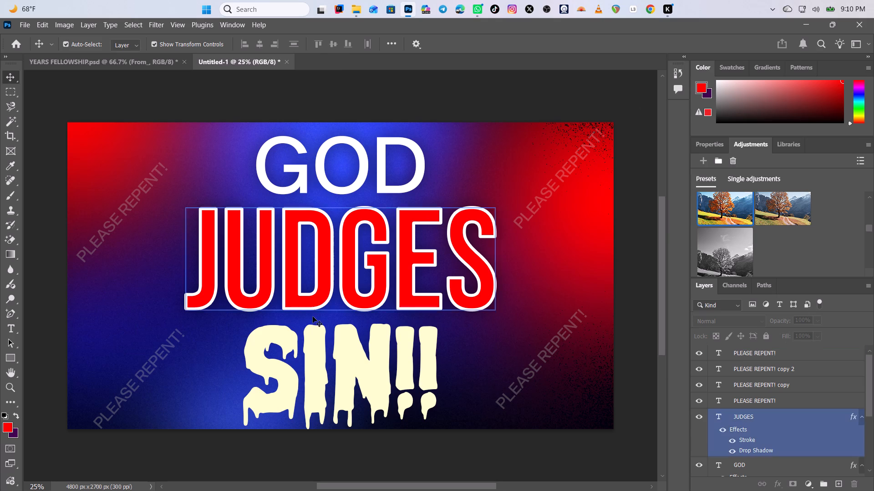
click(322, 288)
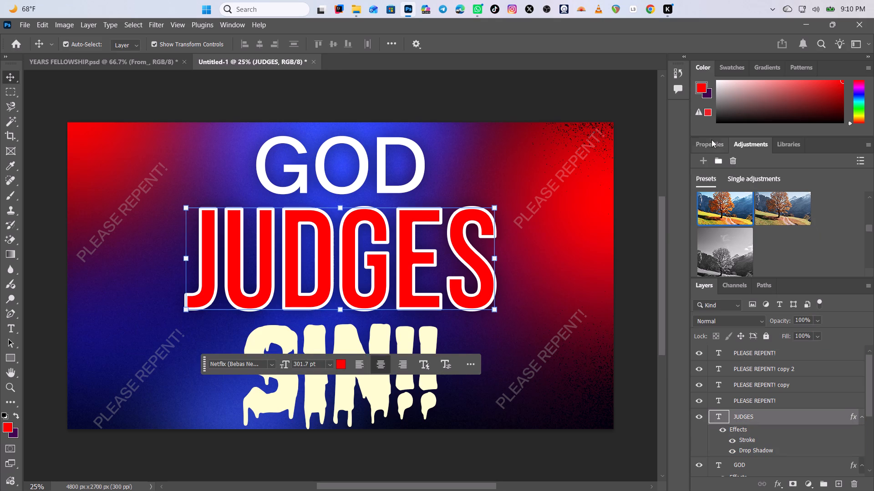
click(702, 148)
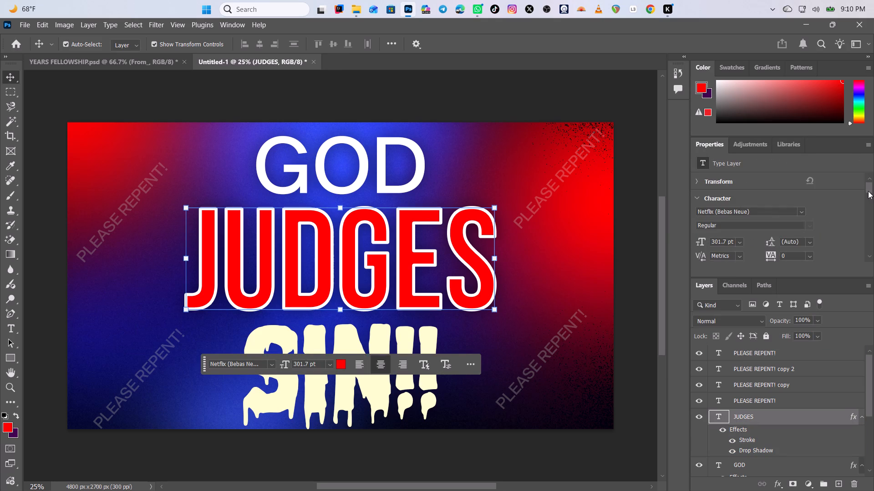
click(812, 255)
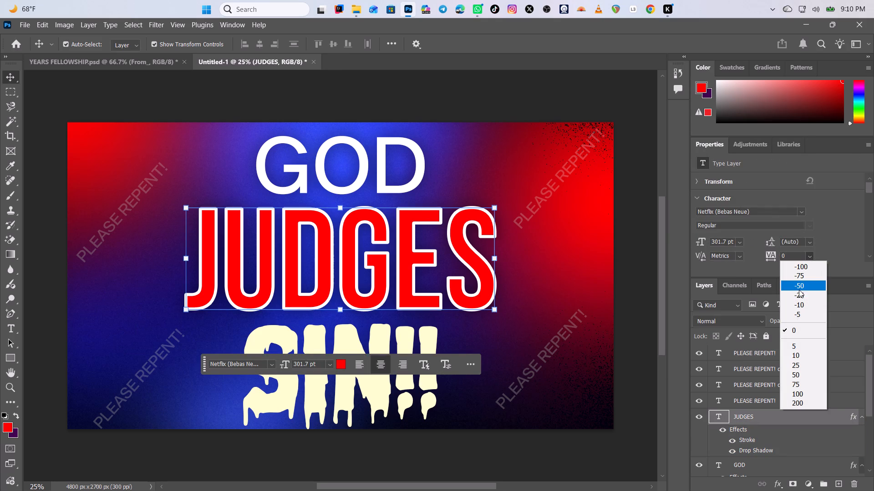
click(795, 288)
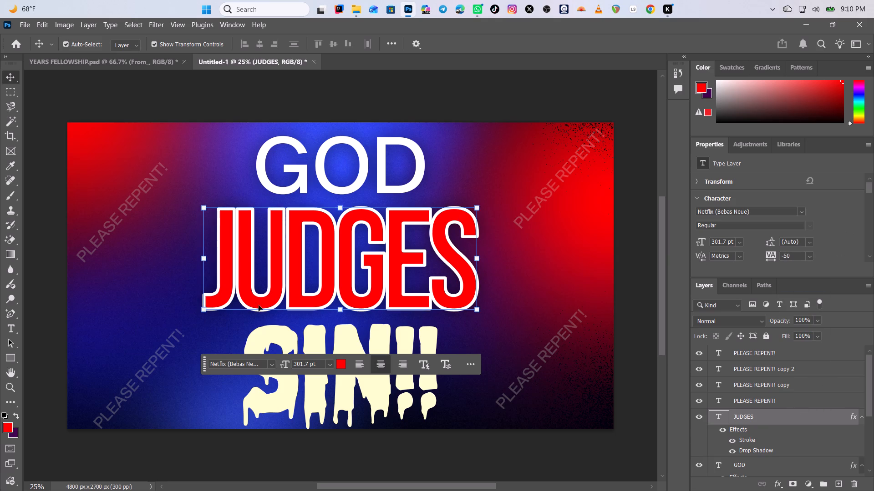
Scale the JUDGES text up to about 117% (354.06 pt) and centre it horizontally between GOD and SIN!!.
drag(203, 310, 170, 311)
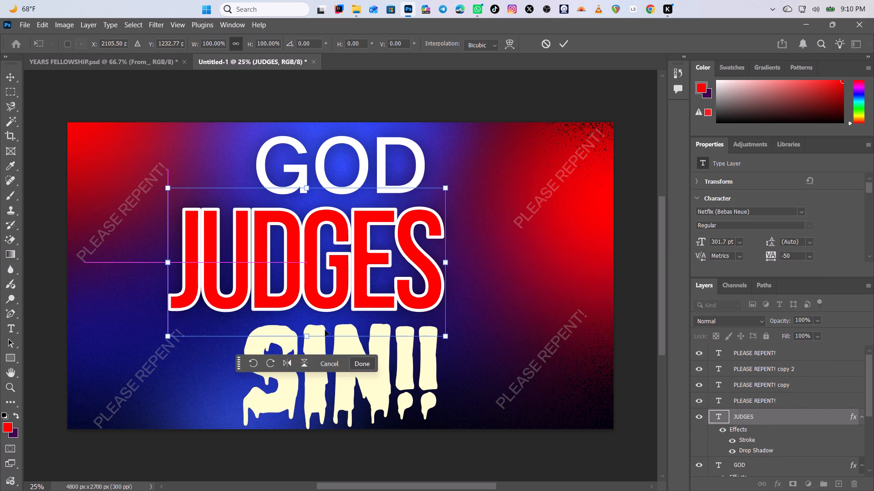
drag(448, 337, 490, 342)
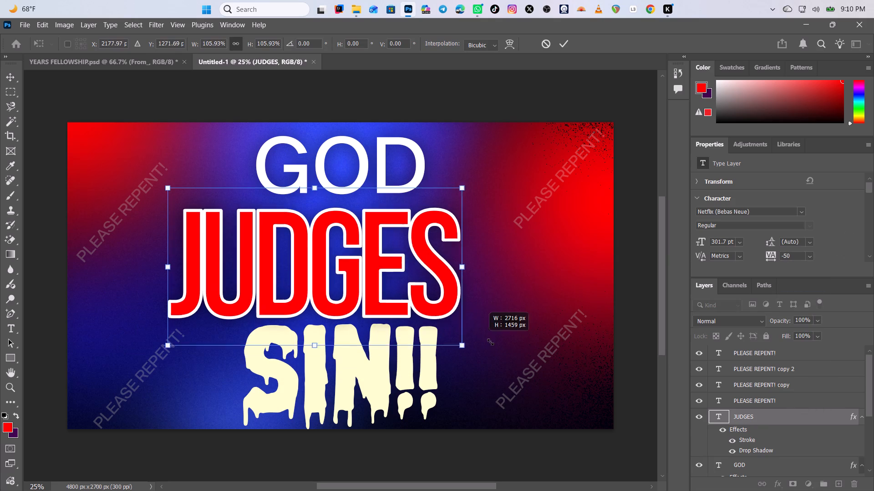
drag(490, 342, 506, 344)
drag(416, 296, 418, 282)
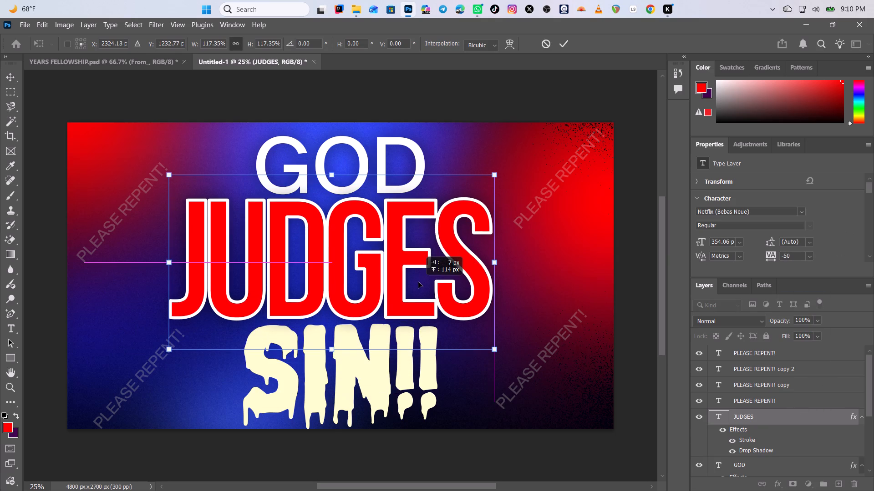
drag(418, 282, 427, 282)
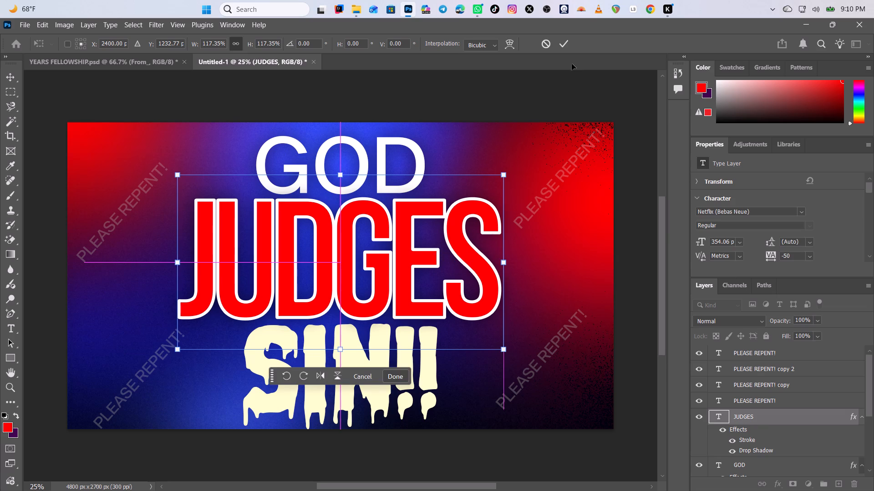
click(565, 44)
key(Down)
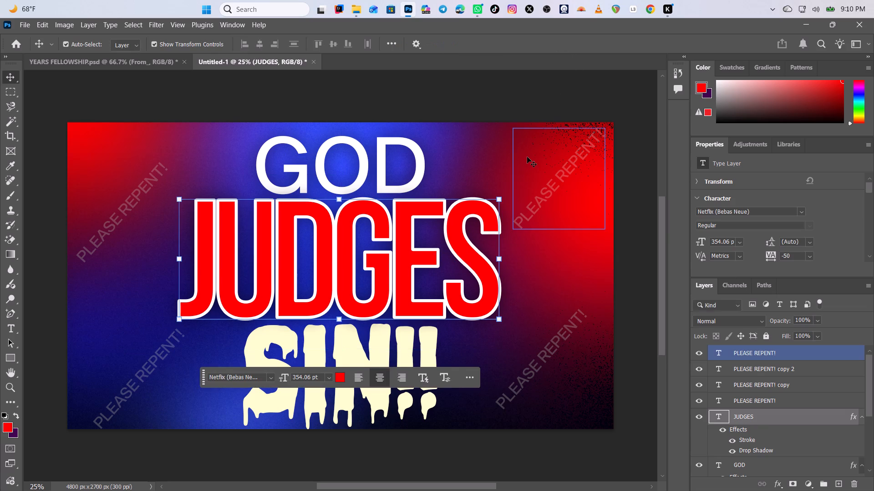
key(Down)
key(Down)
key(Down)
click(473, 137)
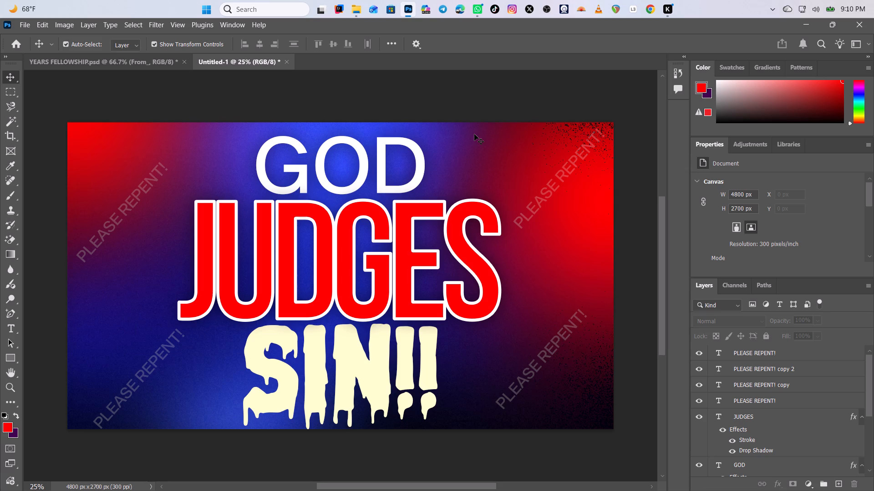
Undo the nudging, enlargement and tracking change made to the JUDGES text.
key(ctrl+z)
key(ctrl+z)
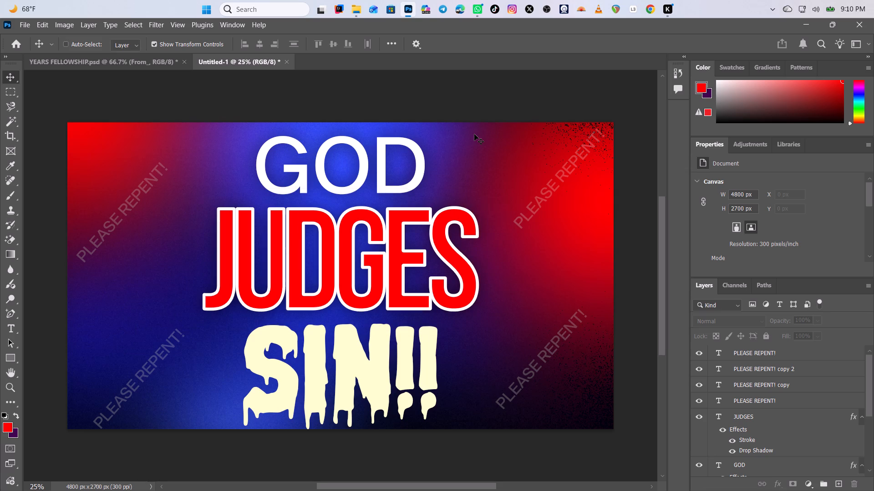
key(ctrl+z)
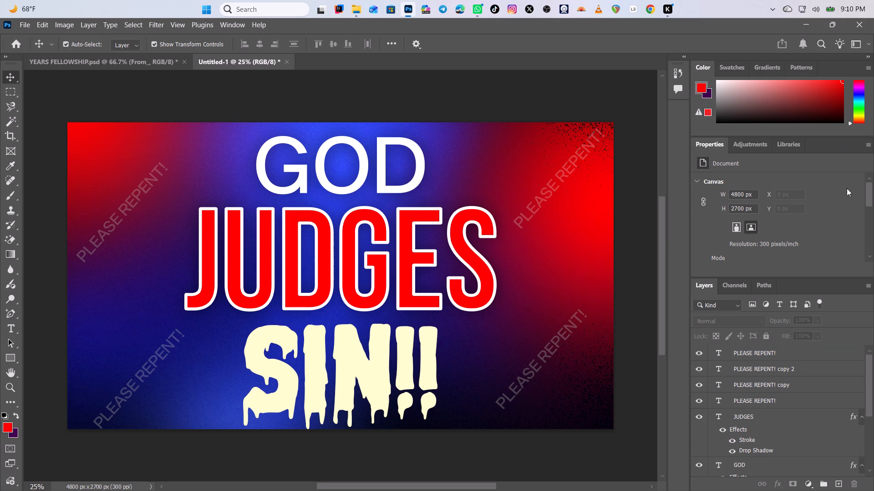
Bring up the adjustment presets for the poster.
click(750, 150)
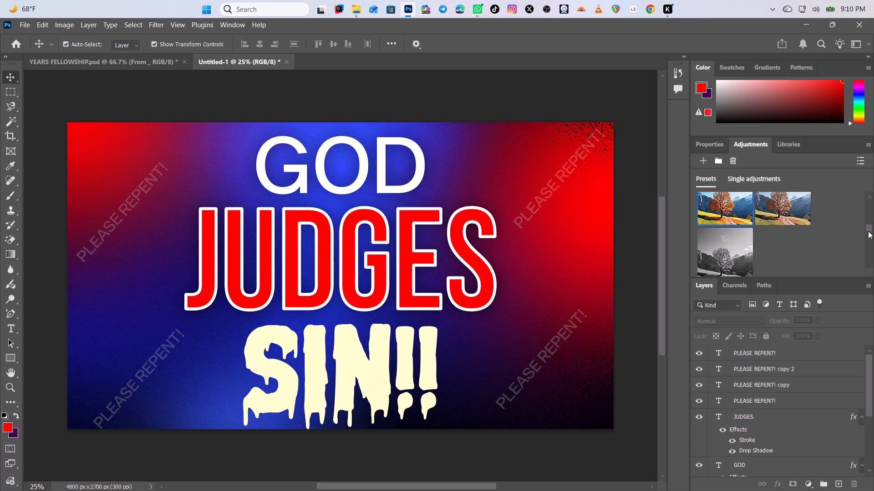
Apply the Color Pop preset from the Landscape adjustment presets above all the poster's layers.
drag(868, 227, 866, 217)
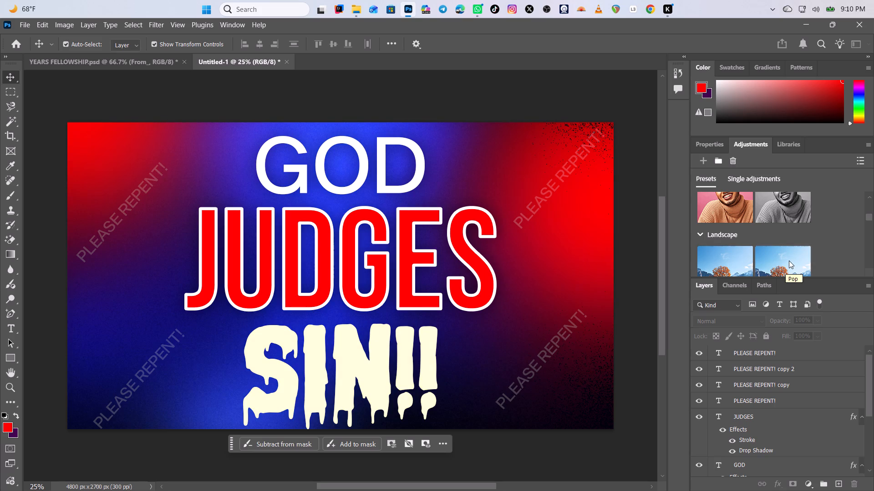
click(729, 257)
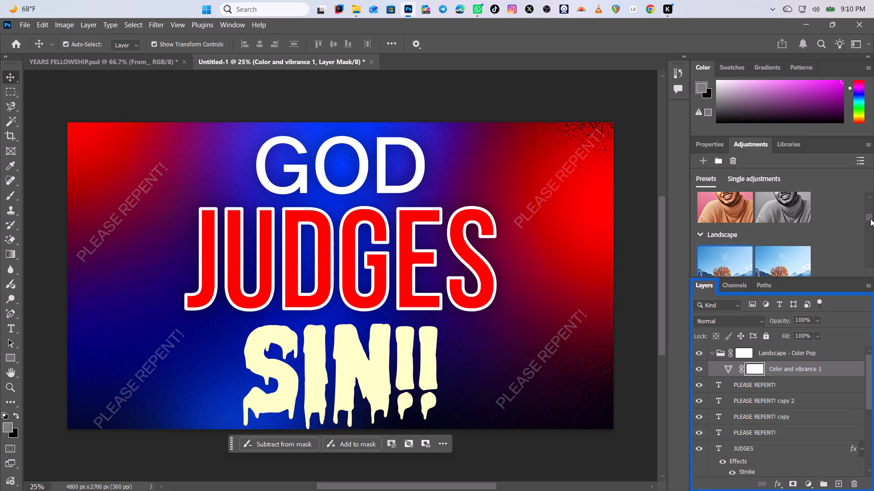
Preview further adjustment presets on the poster, from the portrait looks back to the Landscape group.
drag(869, 219, 868, 208)
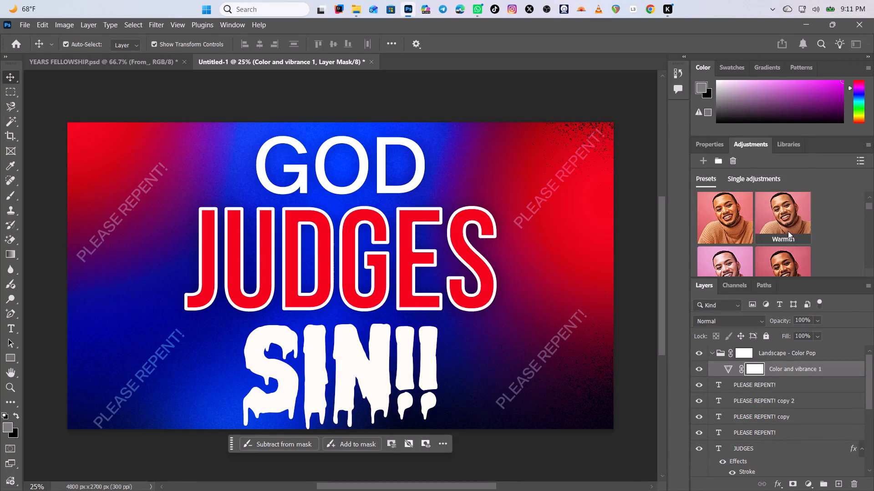
drag(866, 203, 868, 205)
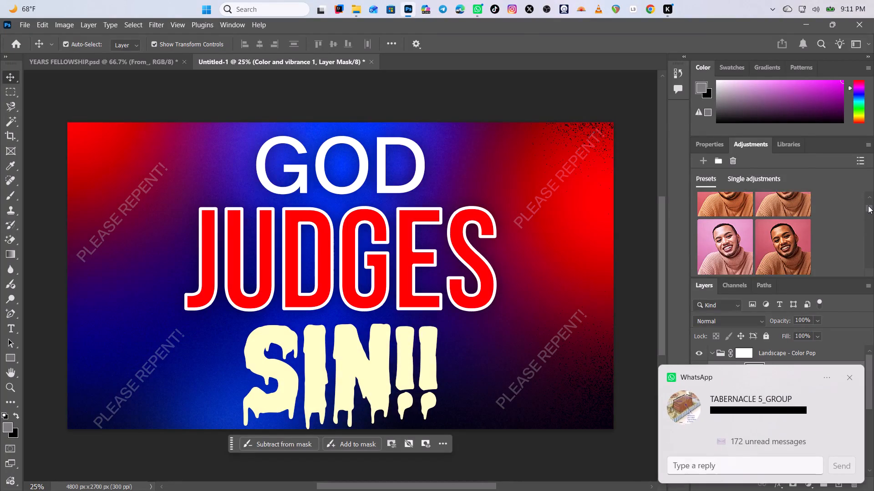
drag(868, 205, 869, 217)
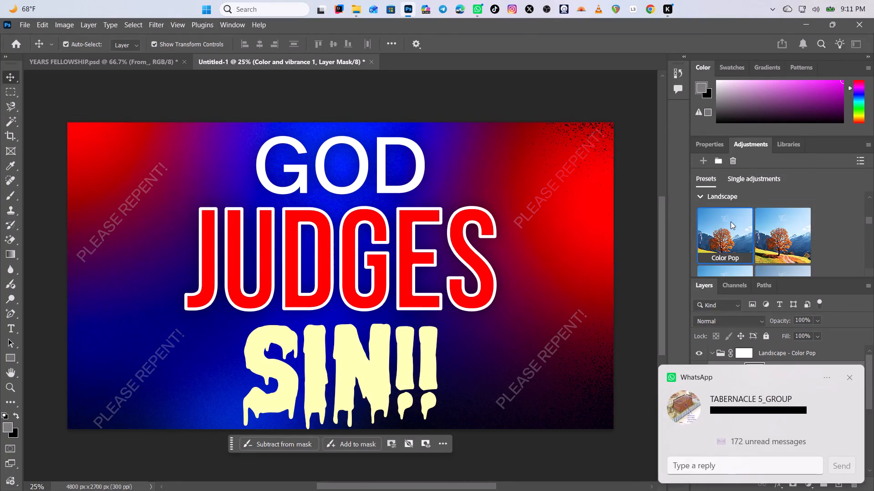
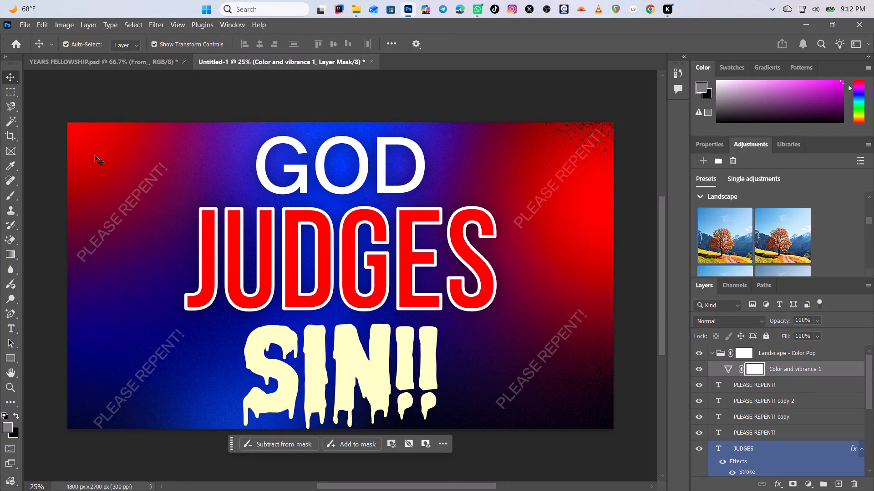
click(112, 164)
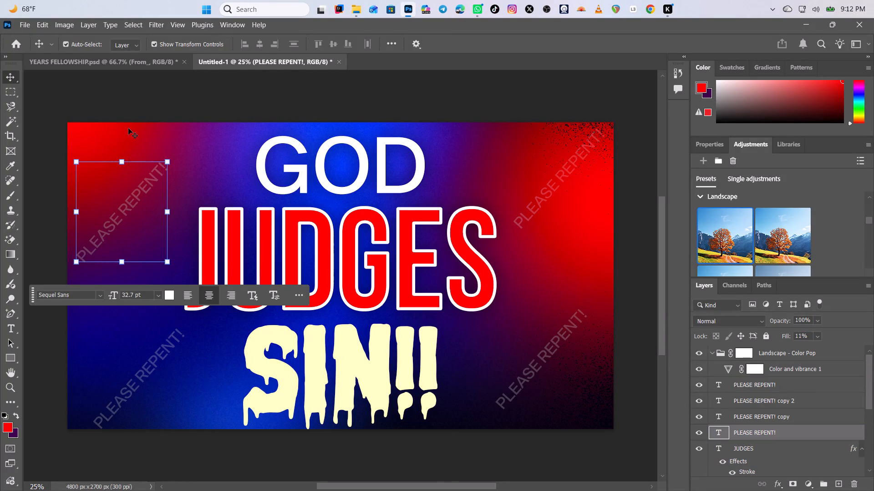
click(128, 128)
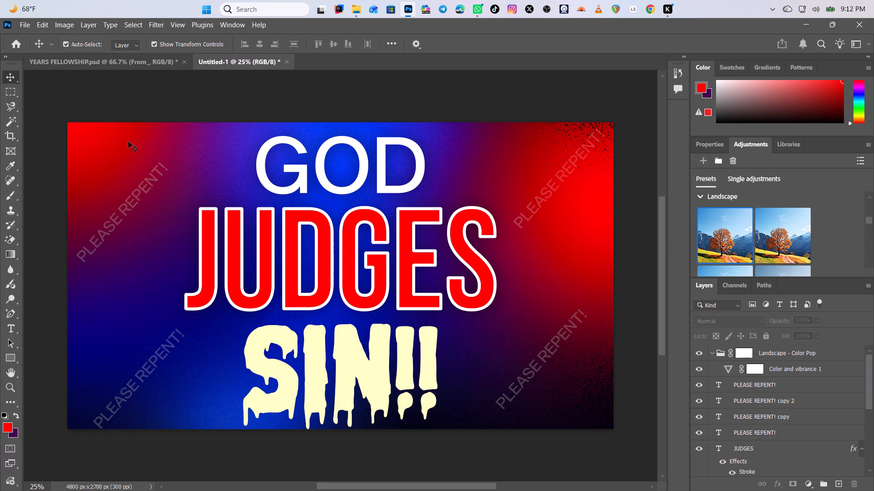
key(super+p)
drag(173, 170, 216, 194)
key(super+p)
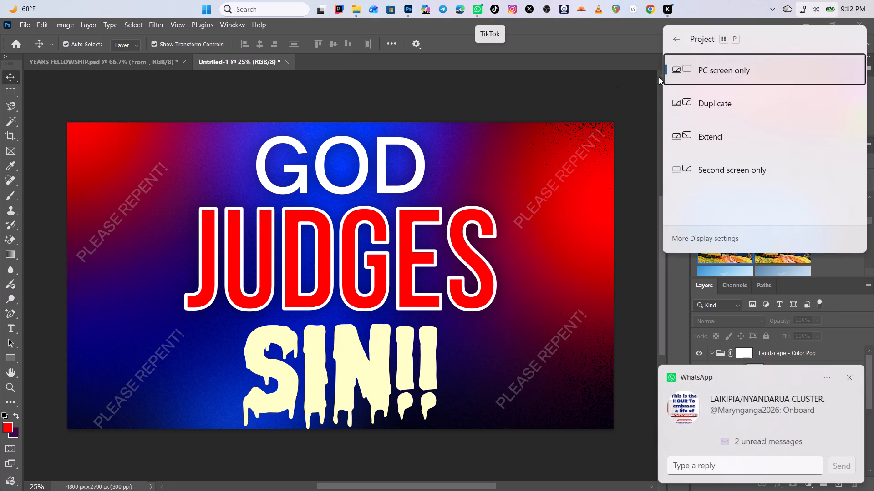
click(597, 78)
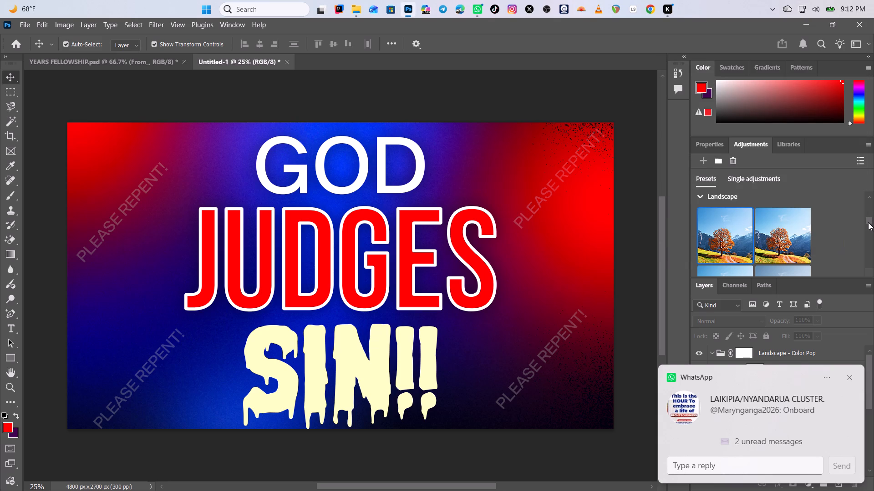
Apply the Sunshine adjustment preset from the Portraits group to the poster.
drag(869, 219, 861, 202)
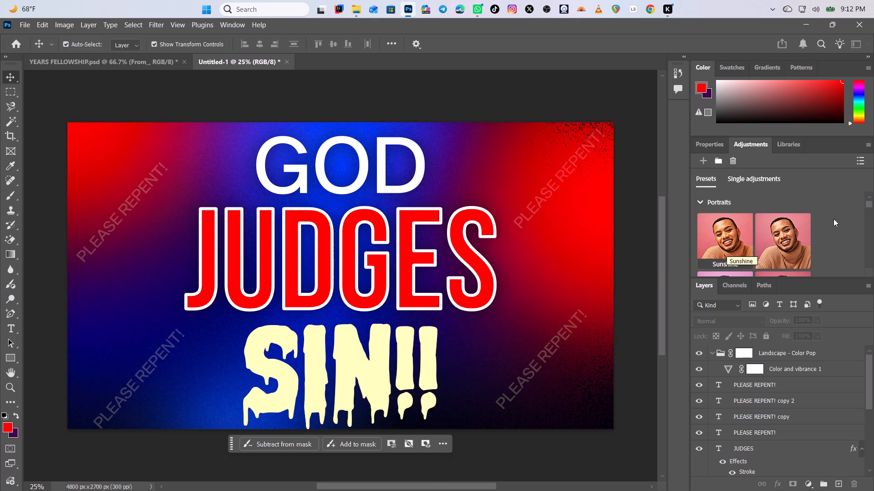
click(707, 239)
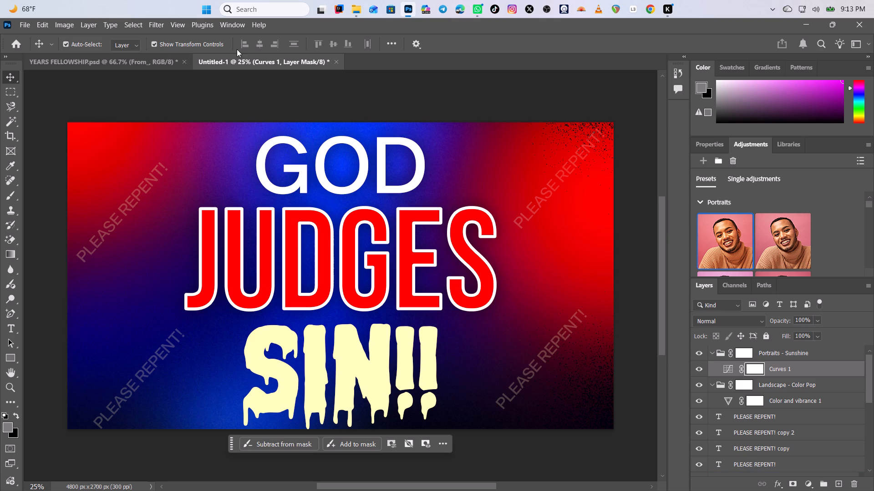
Go through the poster's layer stack down to its lowest layers.
drag(867, 389, 873, 416)
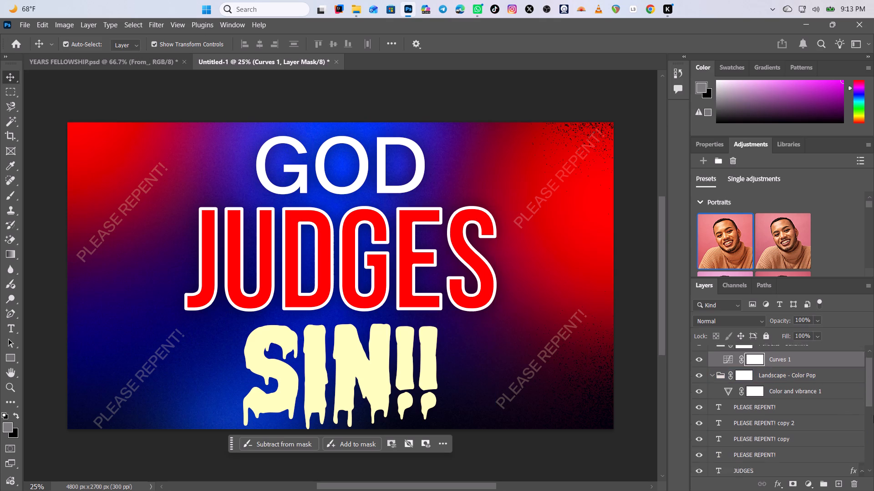
drag(873, 416, 872, 471)
click(853, 413)
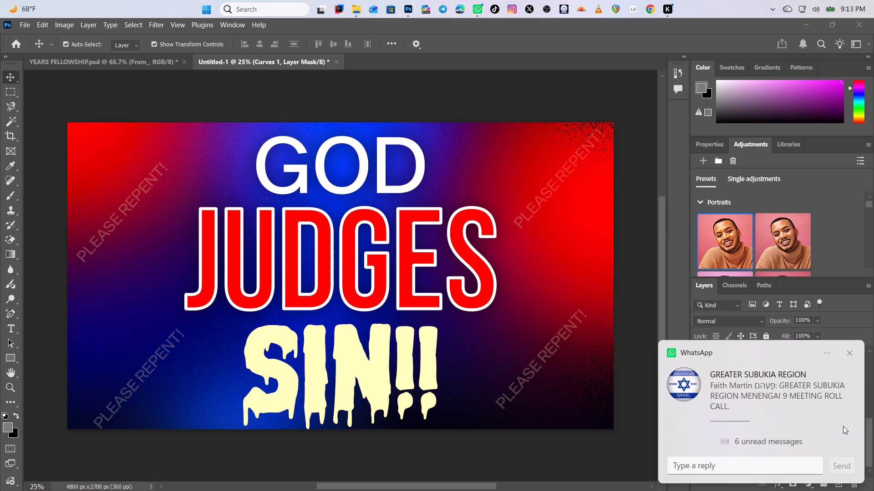
Dismiss the WhatsApp notification covering the layer list.
click(848, 352)
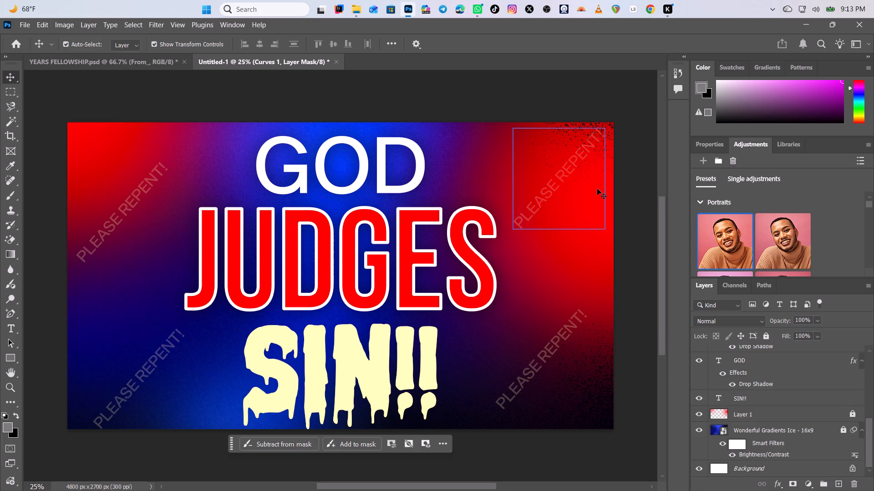
Start a screenshot of the poster with Snipping Tool and bring up the capture shape choices.
key(Print)
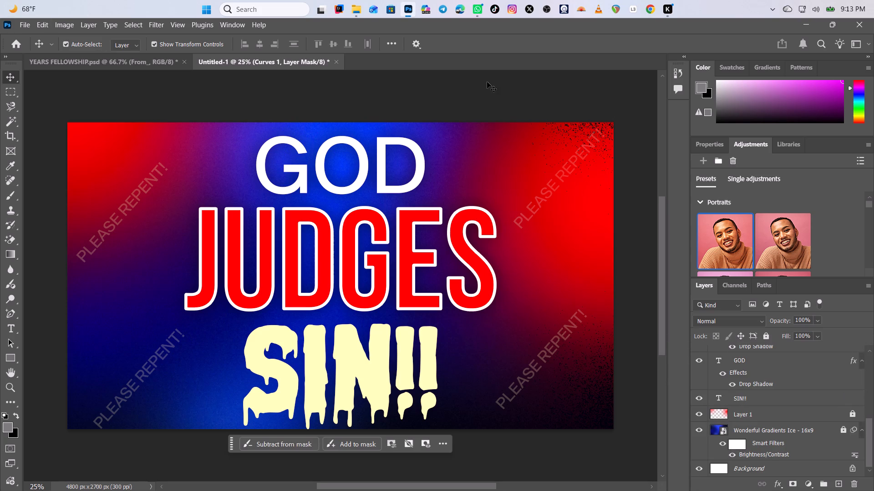
click(420, 23)
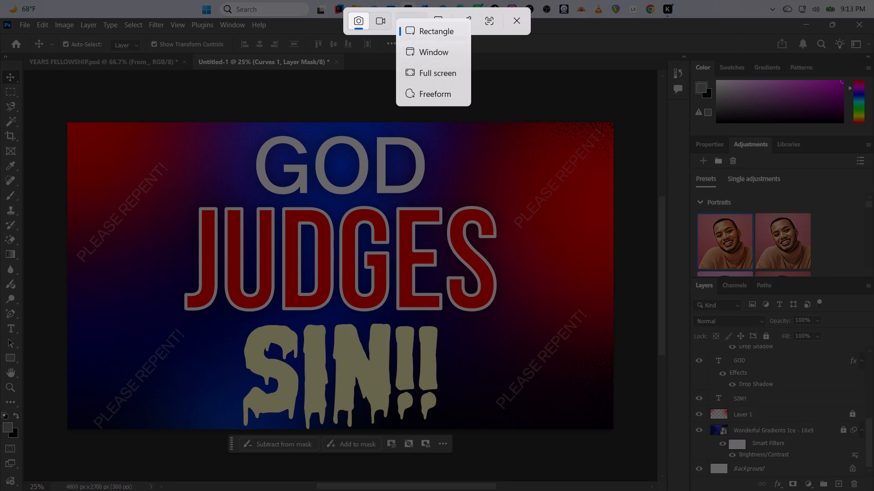
Capture the full screen as the screenshot.
click(444, 76)
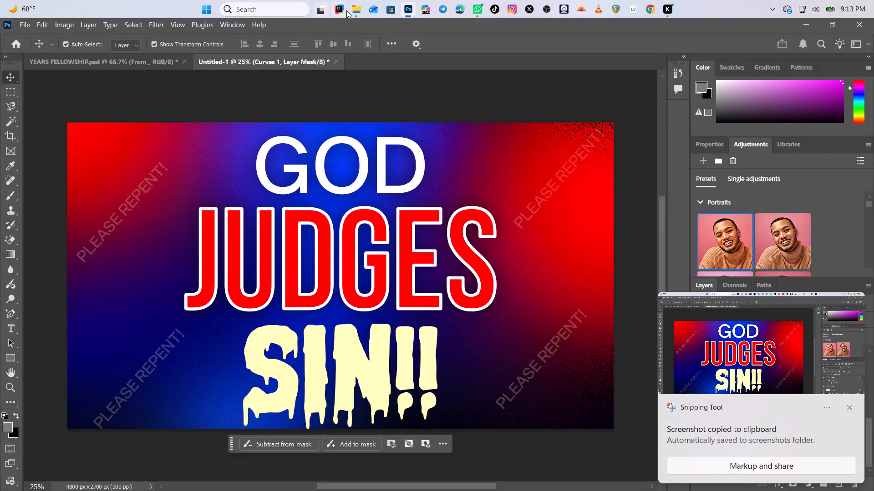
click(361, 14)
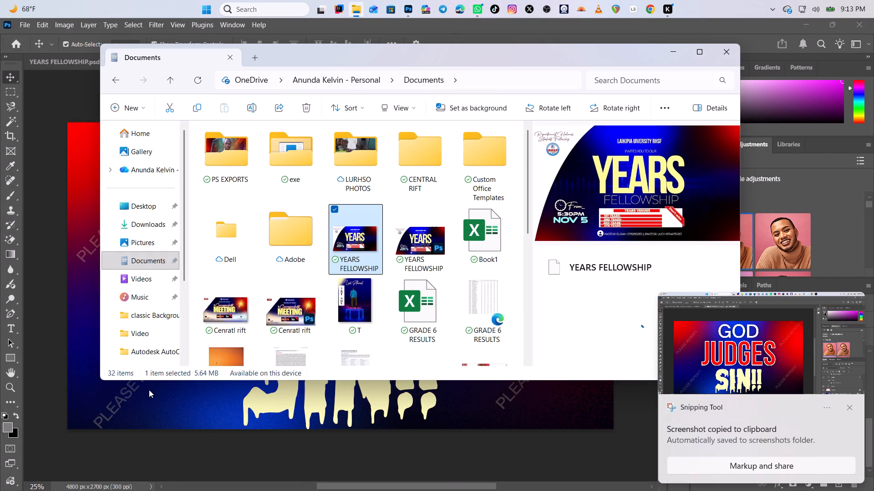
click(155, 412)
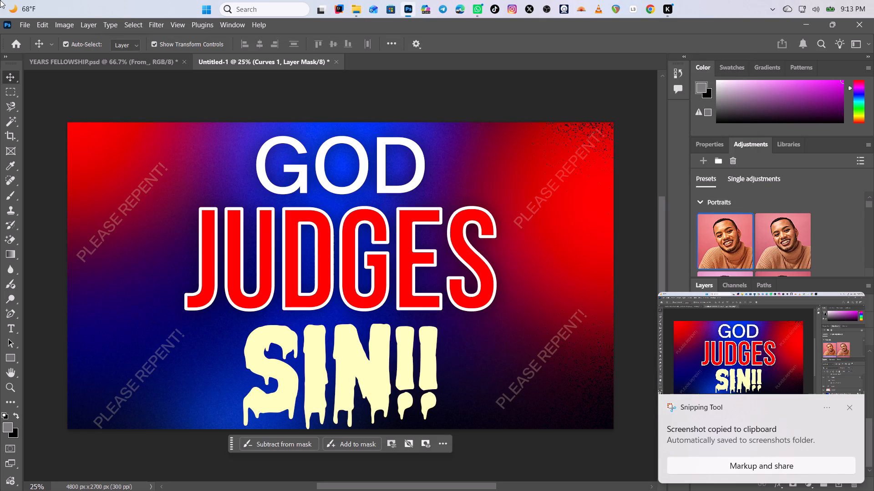
Export the poster as a PNG named PLEASE REPENT in the Documents folder.
click(25, 25)
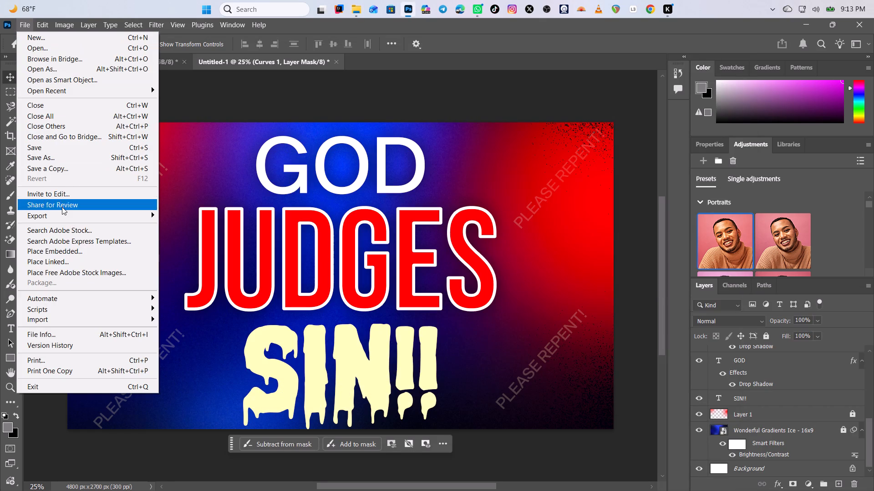
click(63, 215)
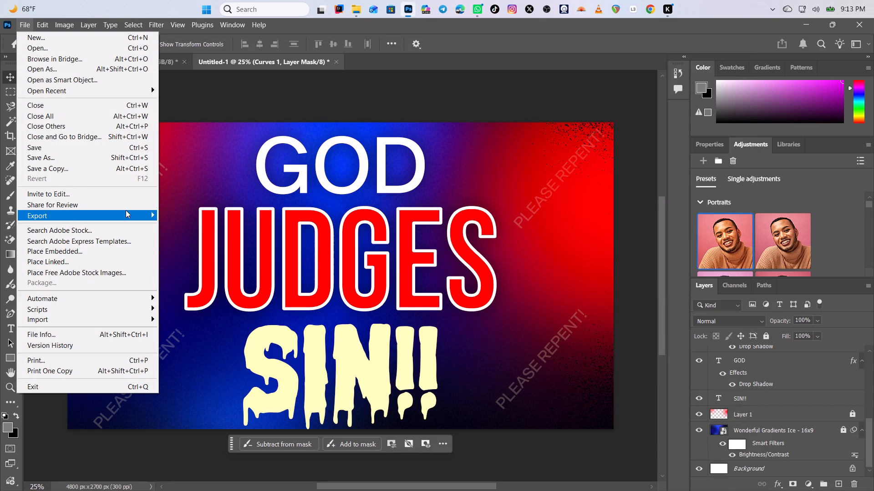
click(126, 210)
click(174, 211)
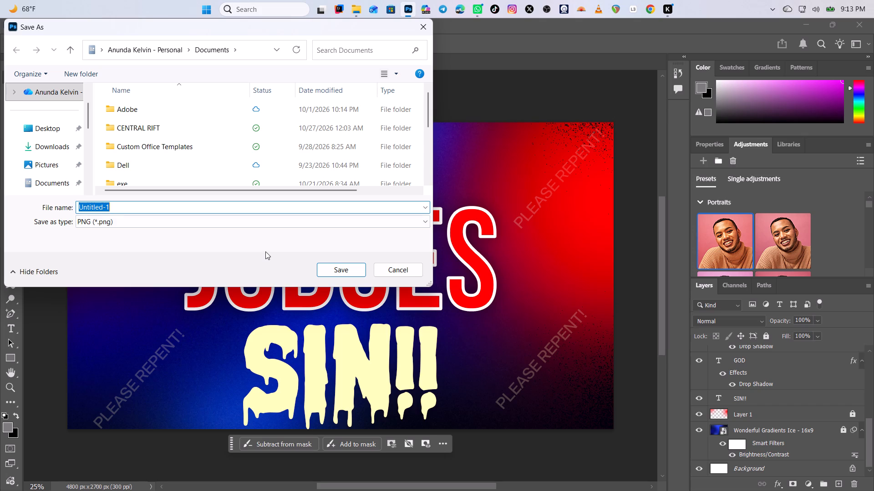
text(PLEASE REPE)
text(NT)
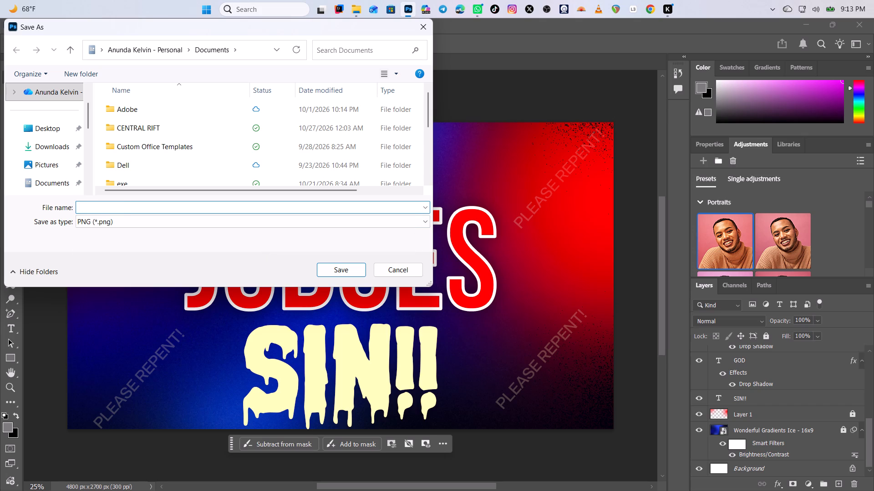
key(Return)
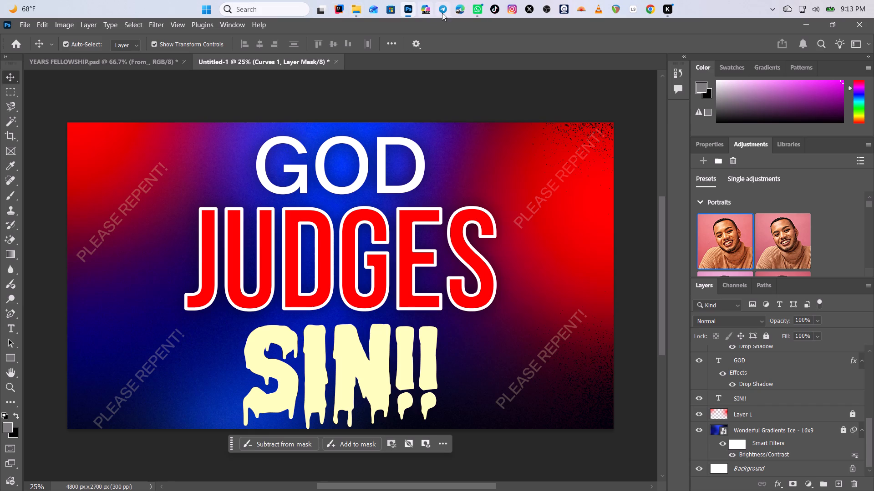